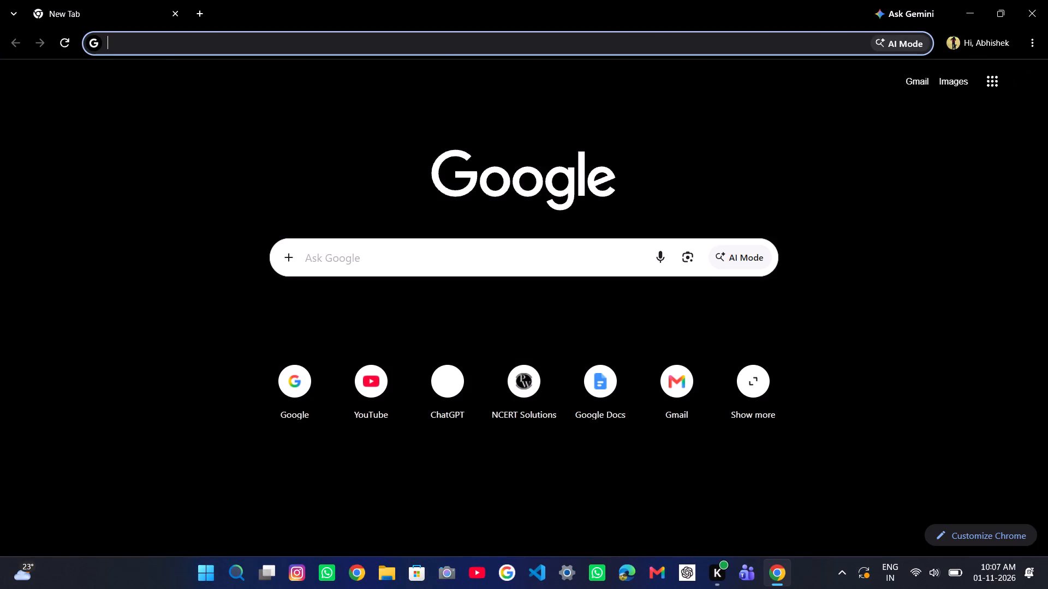
# Search Google for canva and open the Canva account login result.
pyautogui.click(460, 242)
pyautogui.click(423, 328)
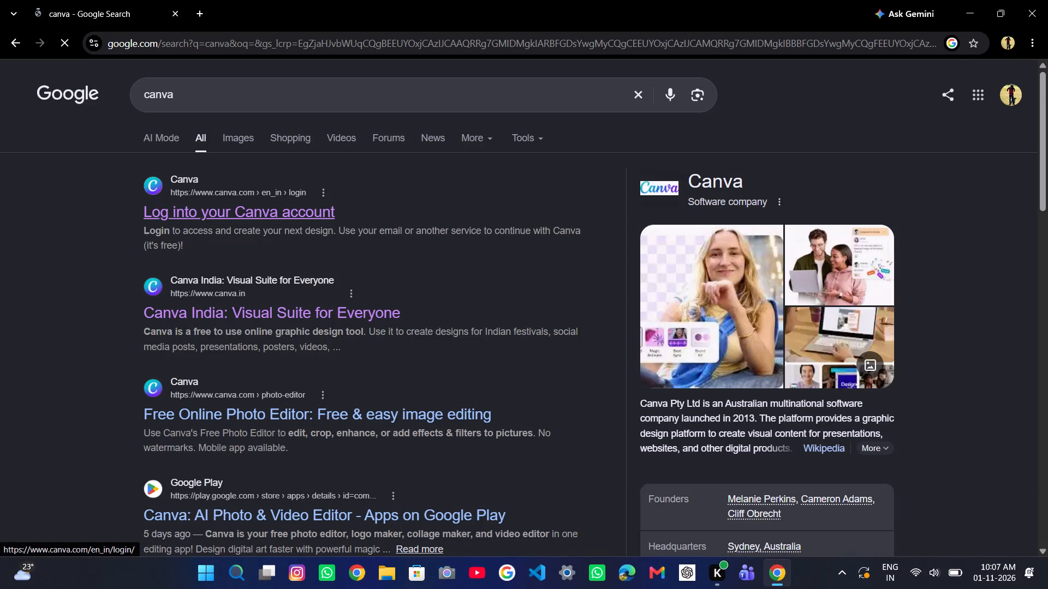
pyautogui.click(274, 217)
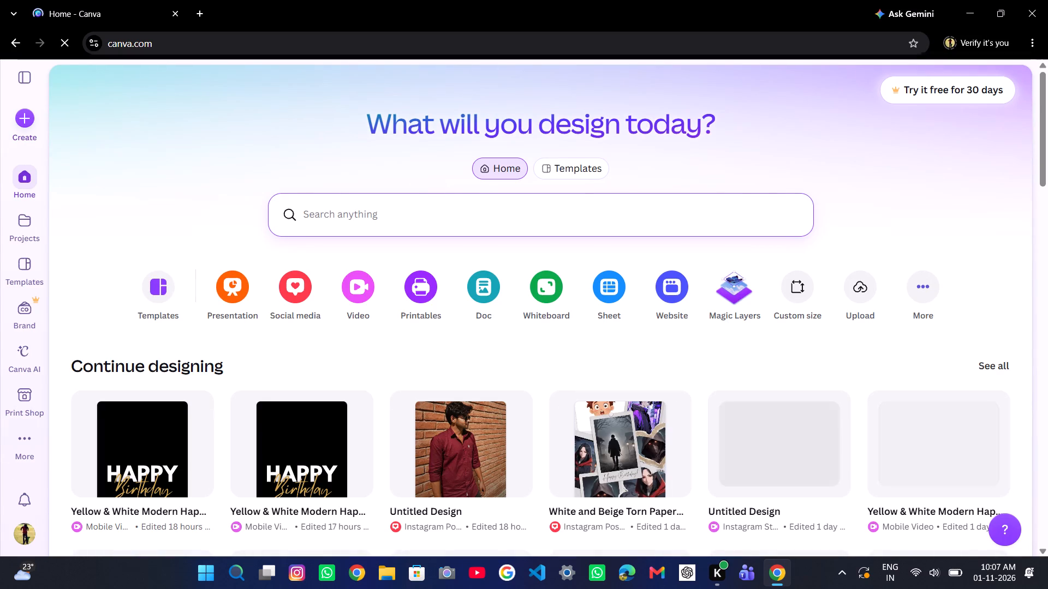
# Open the Untitled Design Instagram post whose thumbnail shows a man in a maroon shirt against a brick wall.
pyautogui.scroll(-2, 447, 386)
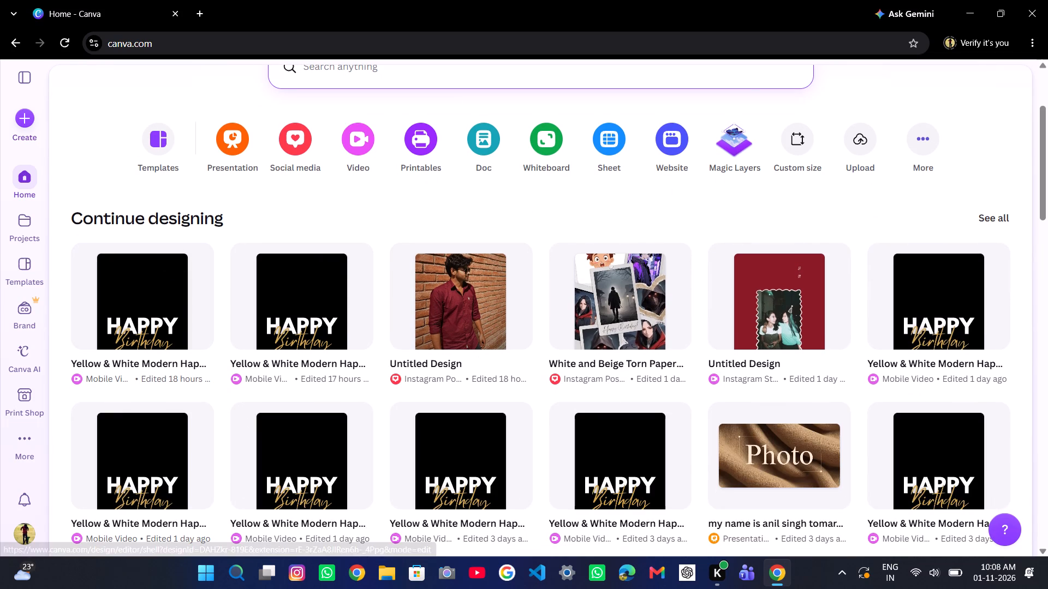
pyautogui.click(468, 329)
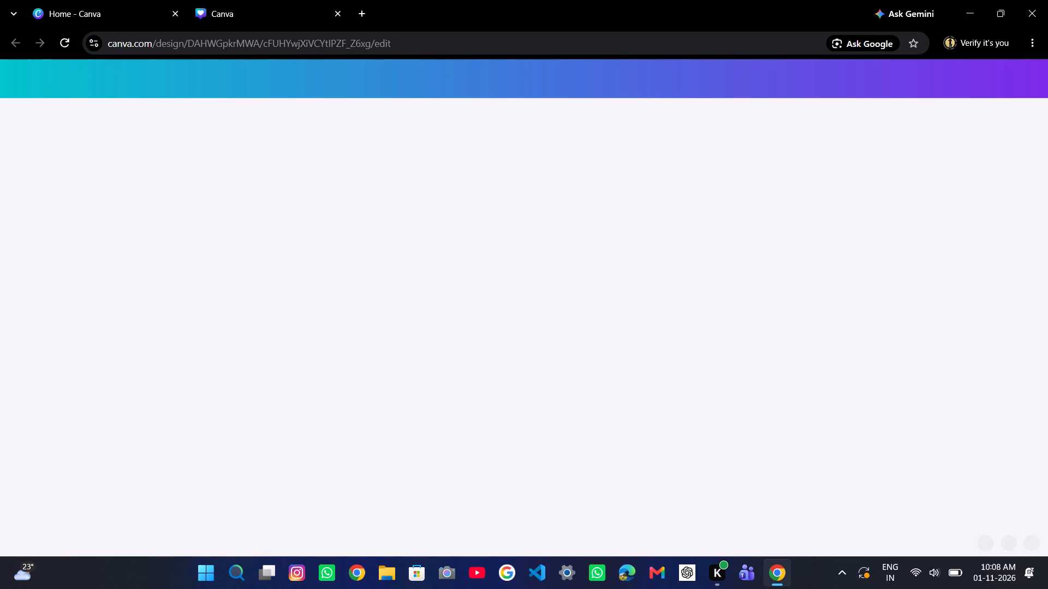
# Add a new blank page at the end of the Instagram post design, after page 9.
pyautogui.scroll(-1, 539, 348)
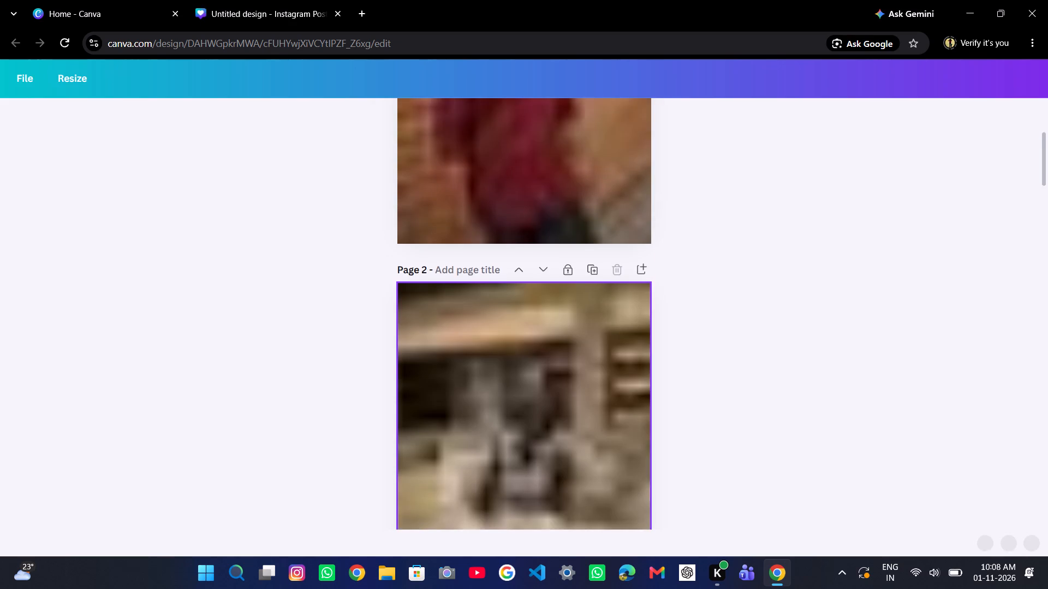
pyautogui.scroll(-4, 539, 348)
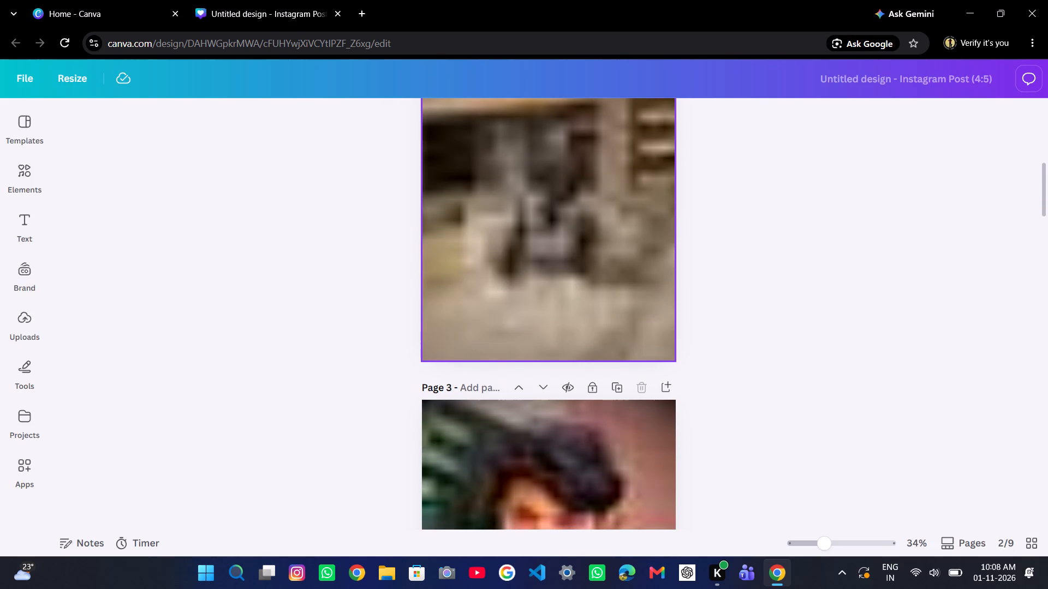
pyautogui.scroll(-9, 539, 348)
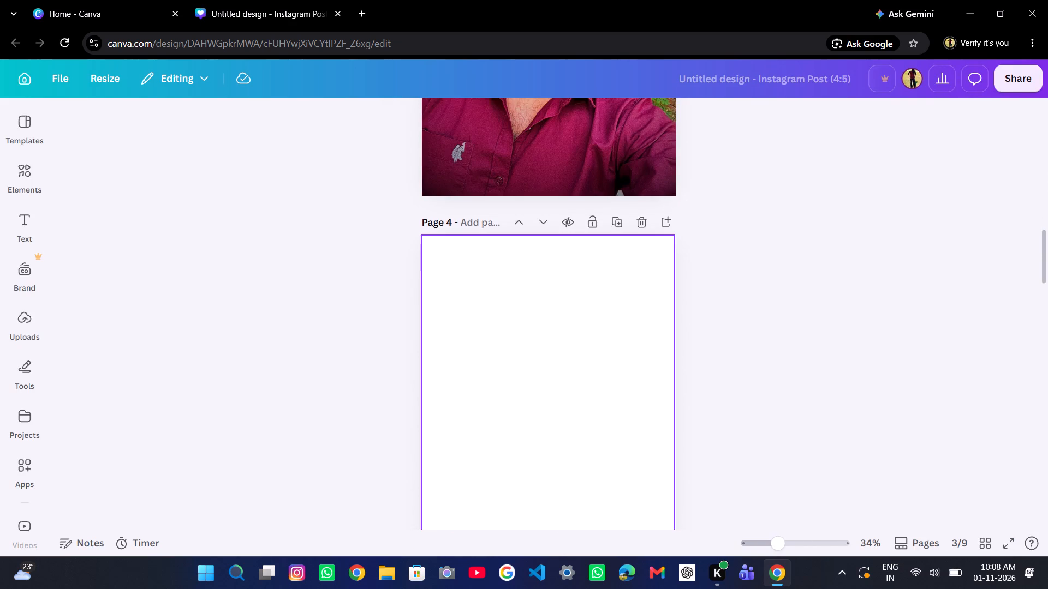
pyautogui.scroll(-3, 539, 348)
pyautogui.scroll(1, 539, 348)
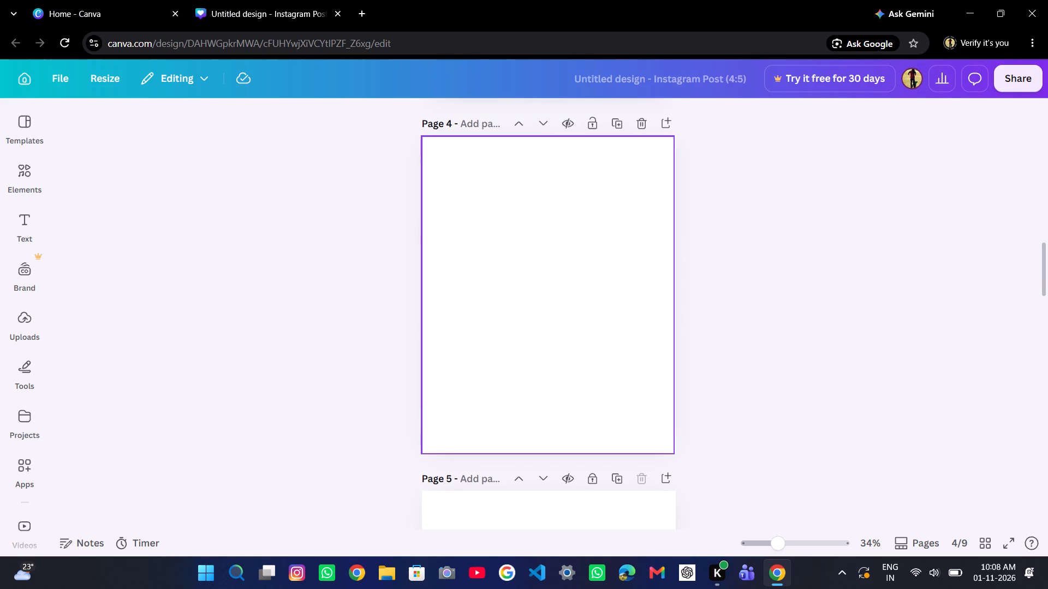
pyautogui.click(539, 348)
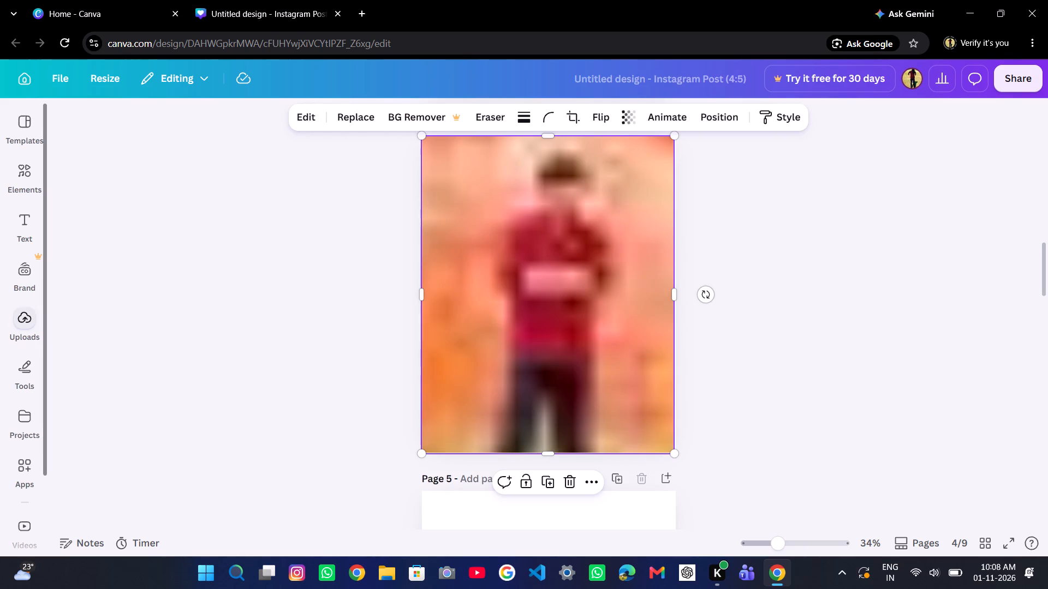
pyautogui.scroll(-5, 433, 400)
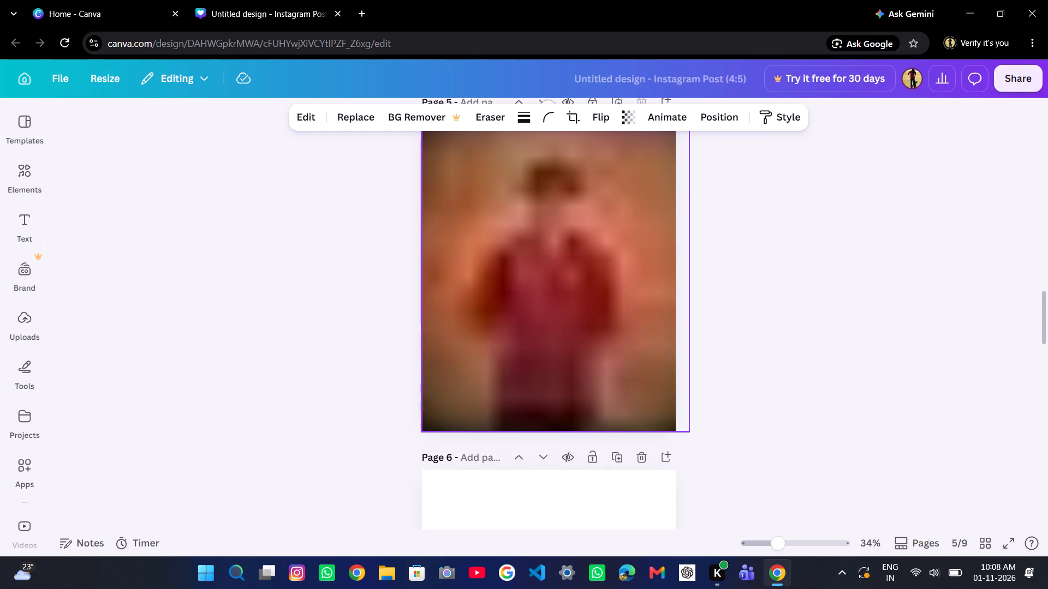
pyautogui.scroll(-18, 433, 400)
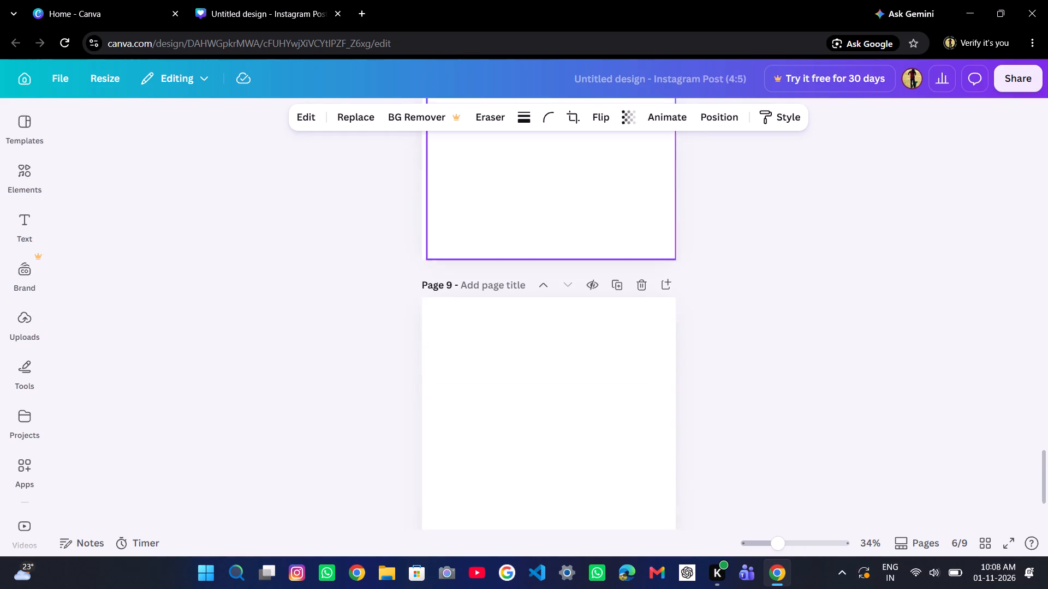
pyautogui.scroll(-2, 433, 400)
pyautogui.click(509, 509)
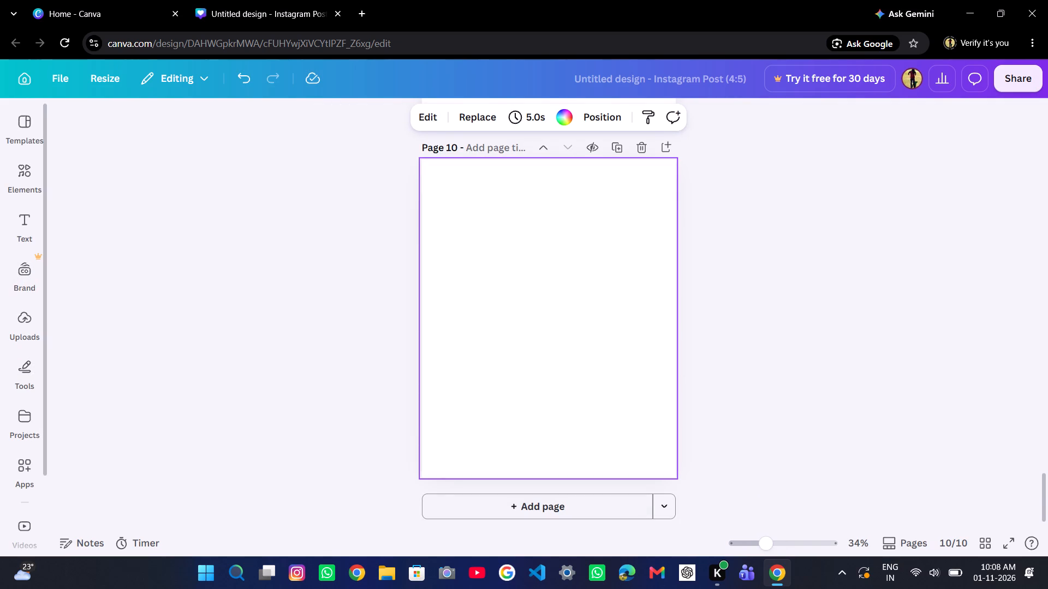
# Browse the uploaded images and place the illustrated black-background portrait on blank page 10 of the Instagram post design.
pyautogui.click(26, 332)
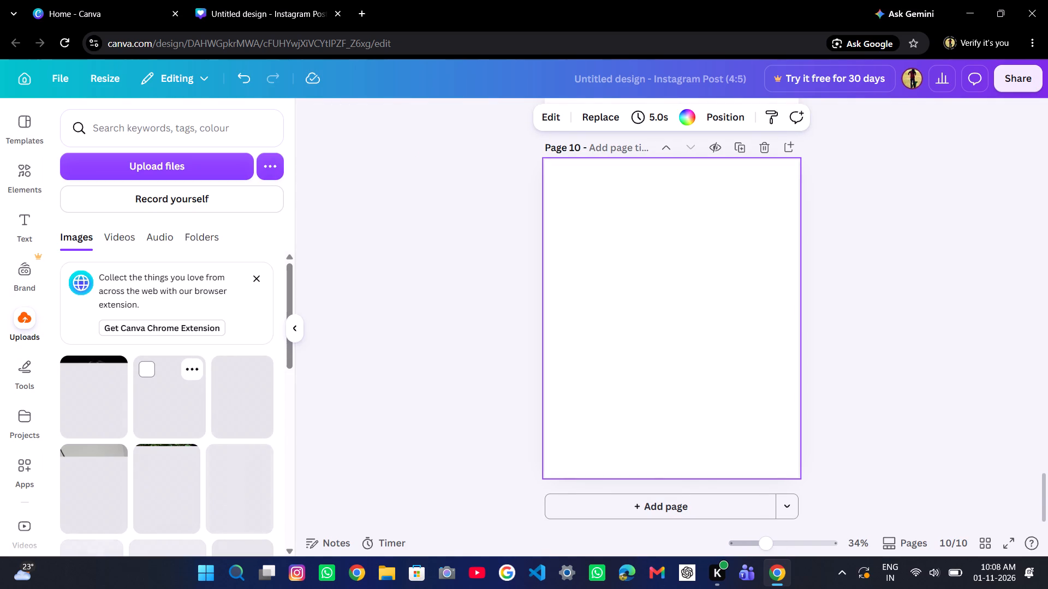
pyautogui.scroll(-2, 170, 368)
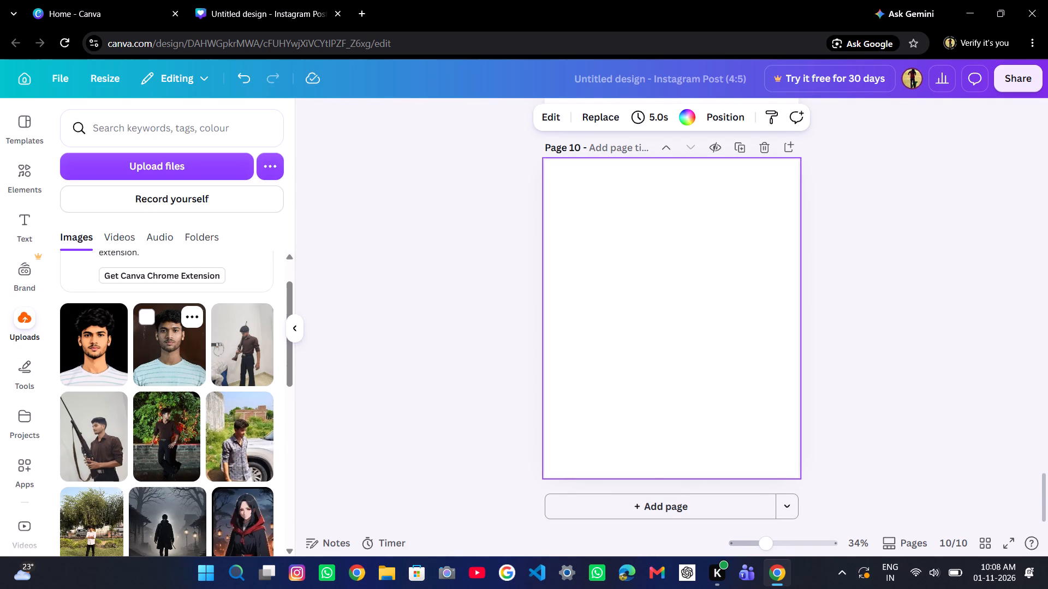
pyautogui.scroll(-2, 170, 368)
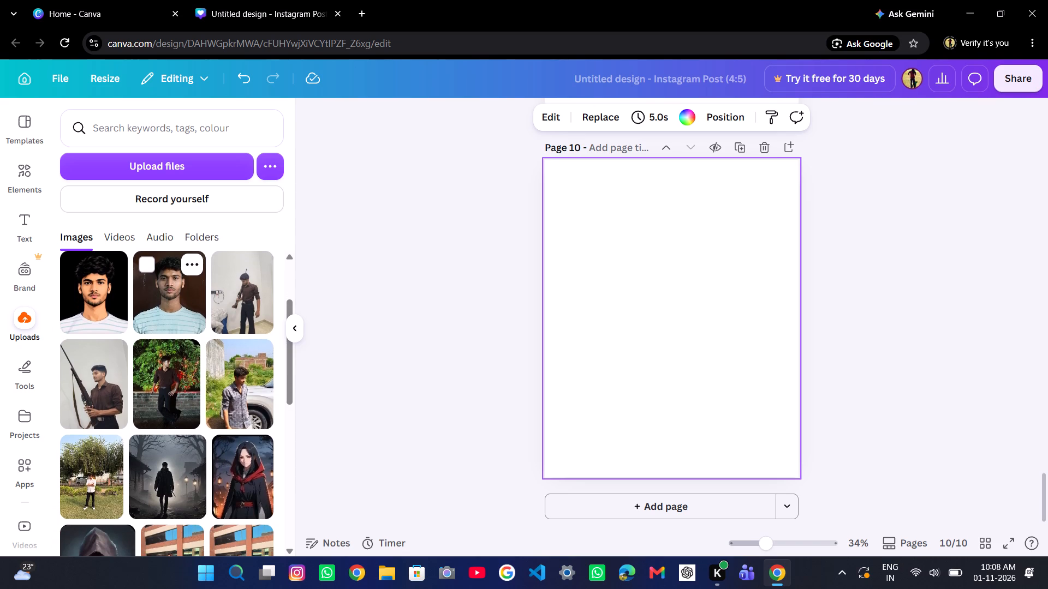
pyautogui.scroll(-3, 170, 368)
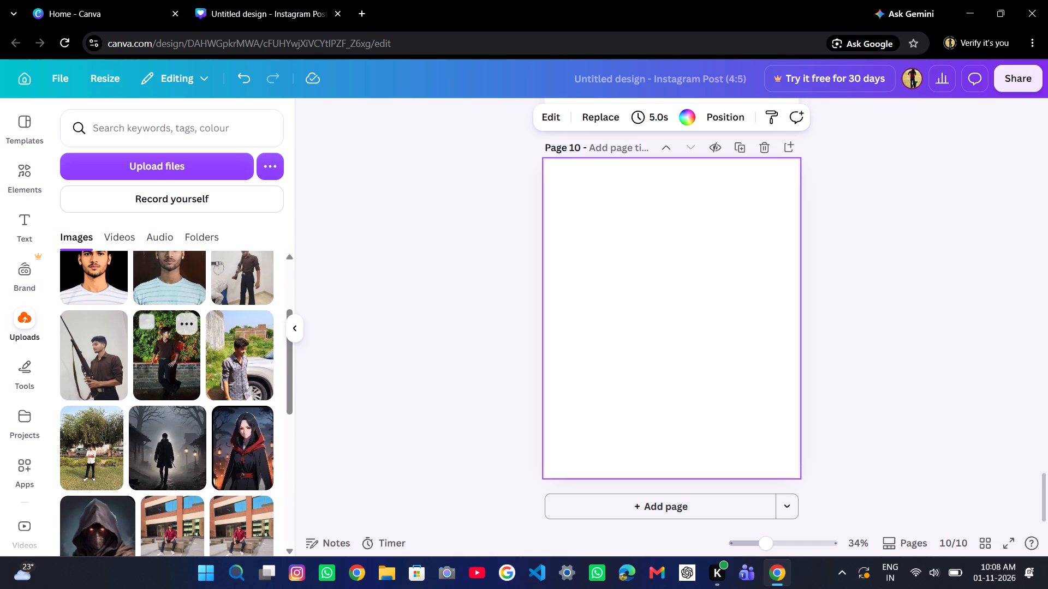
pyautogui.scroll(-3, 170, 368)
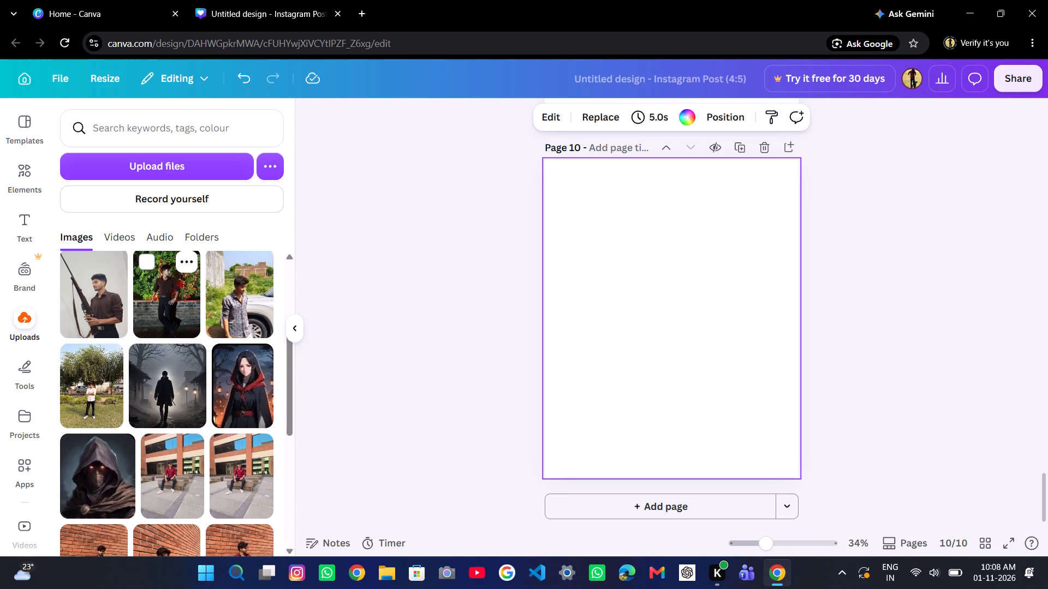
pyautogui.scroll(-1, 170, 368)
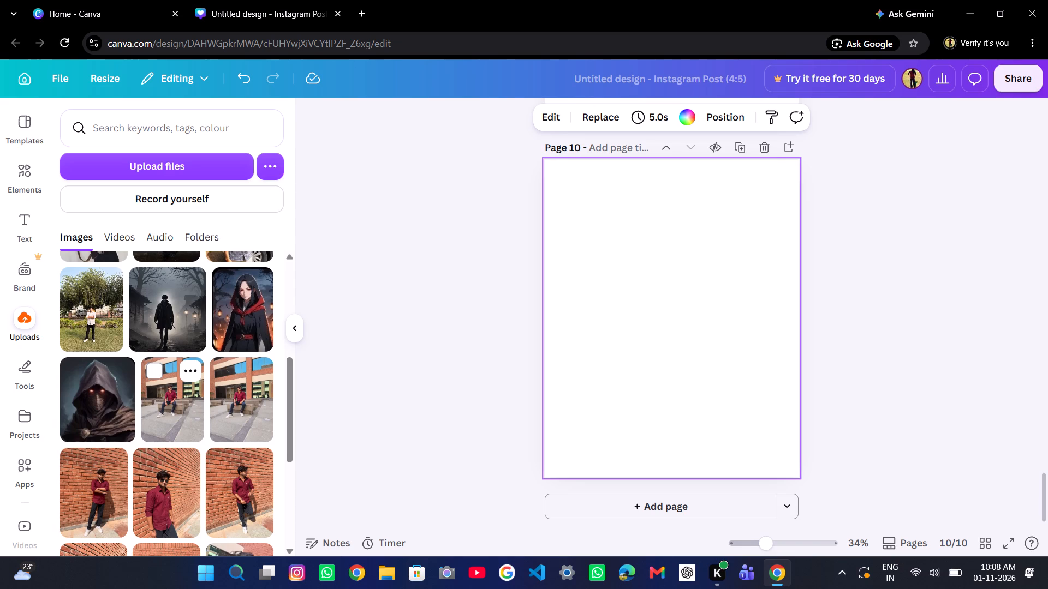
pyautogui.scroll(-3, 170, 368)
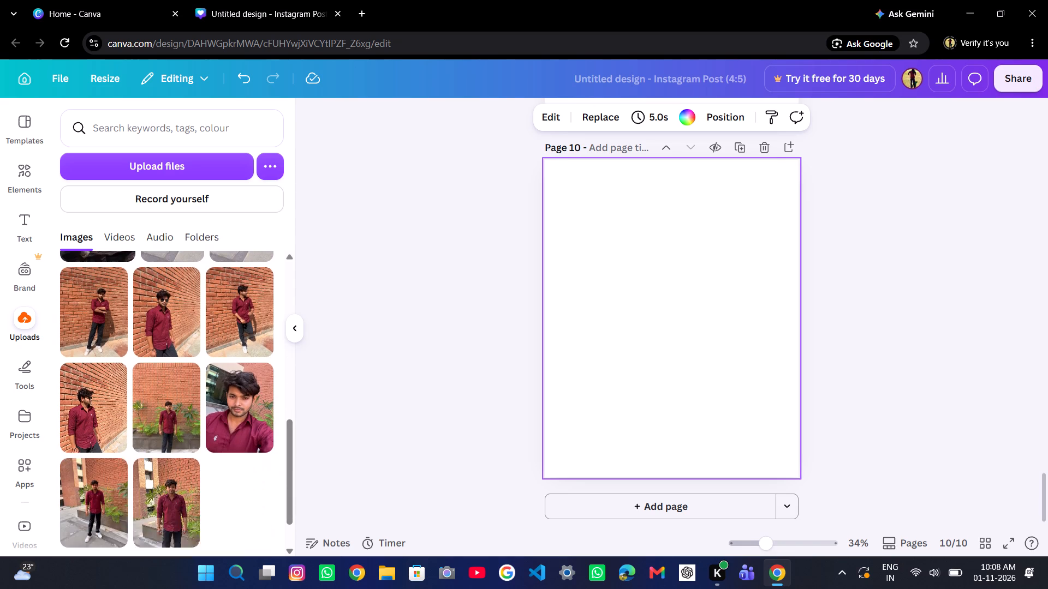
pyautogui.scroll(-1, 170, 368)
pyautogui.scroll(2, 170, 368)
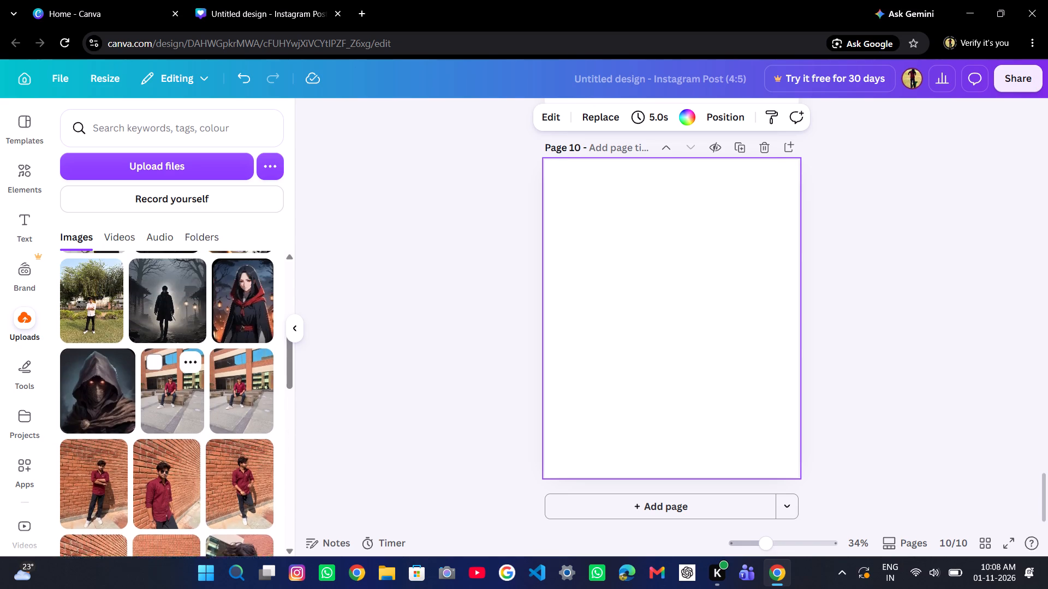
pyautogui.scroll(3, 170, 368)
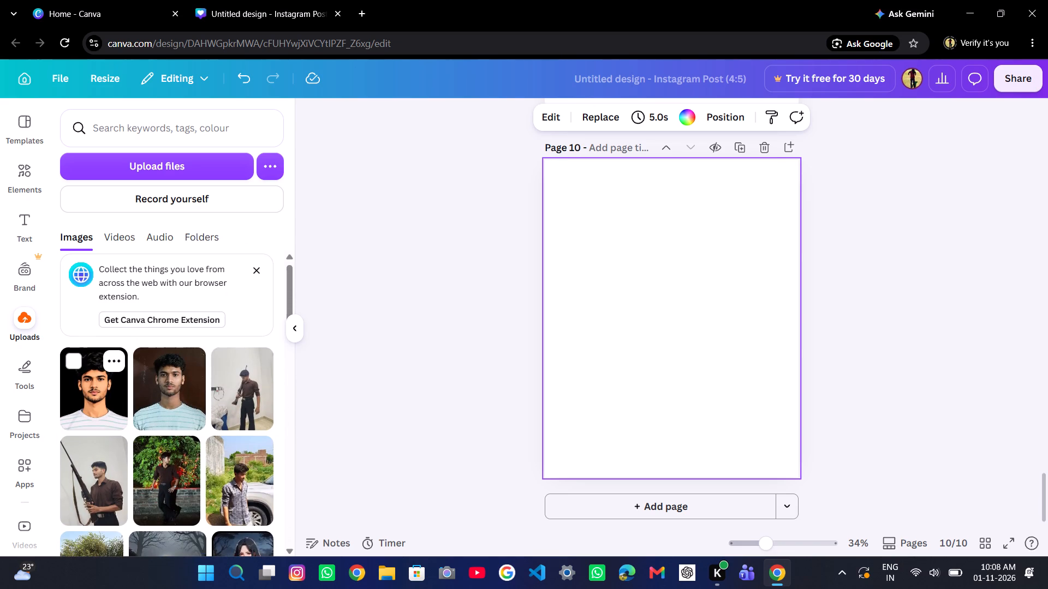
pyautogui.moveTo(91, 399); pyautogui.dragTo(637, 312)
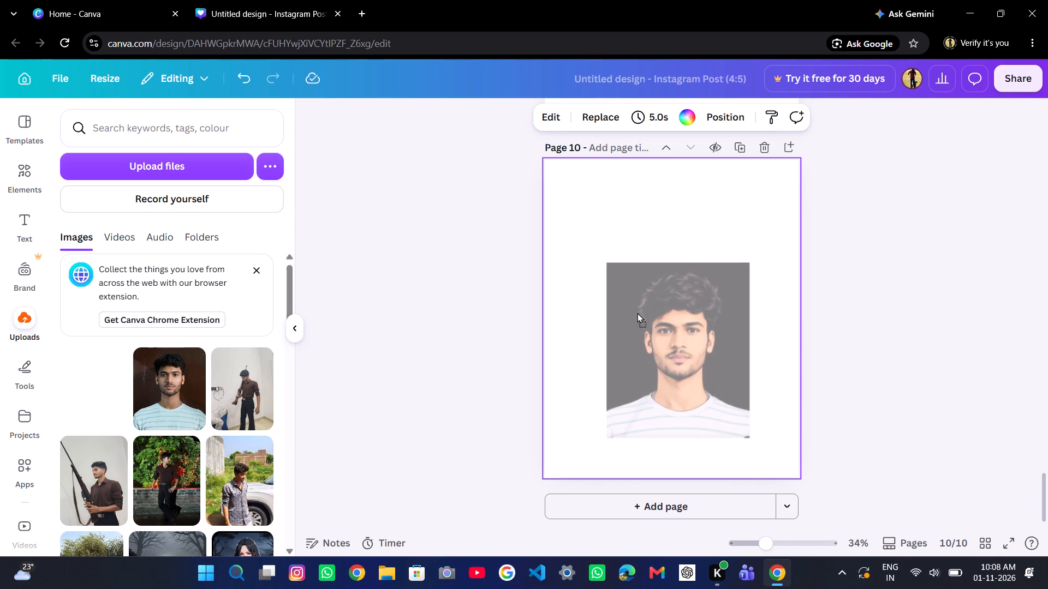
pyautogui.moveTo(637, 312); pyautogui.dragTo(635, 311)
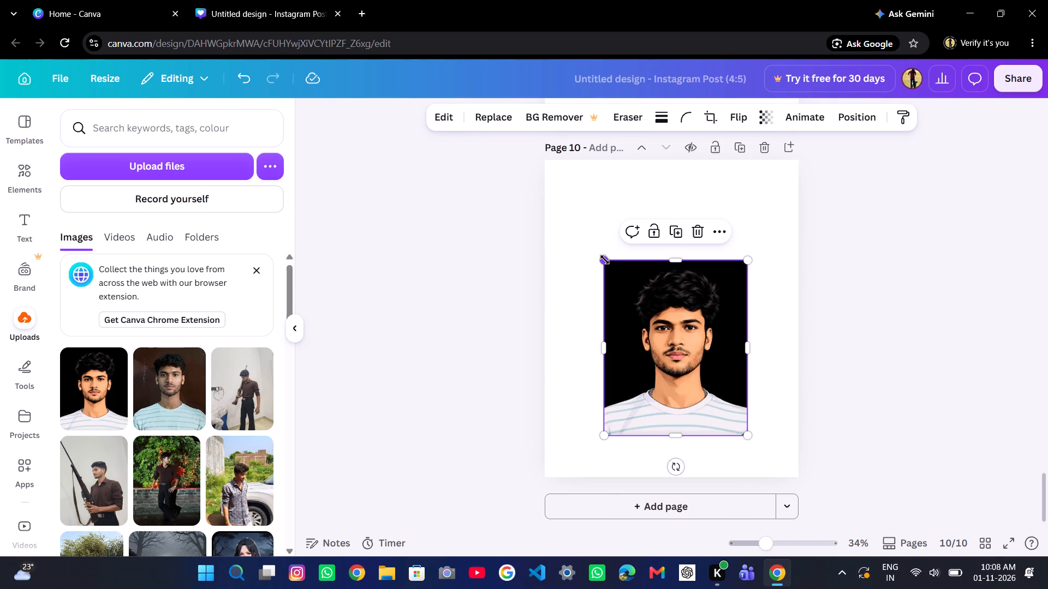
# Enlarge the portrait to nearly fill page 10, stretching its lower edge to the page bottom, at about 1,059 by 1,338.
pyautogui.moveTo(605, 260); pyautogui.dragTo(552, 197)
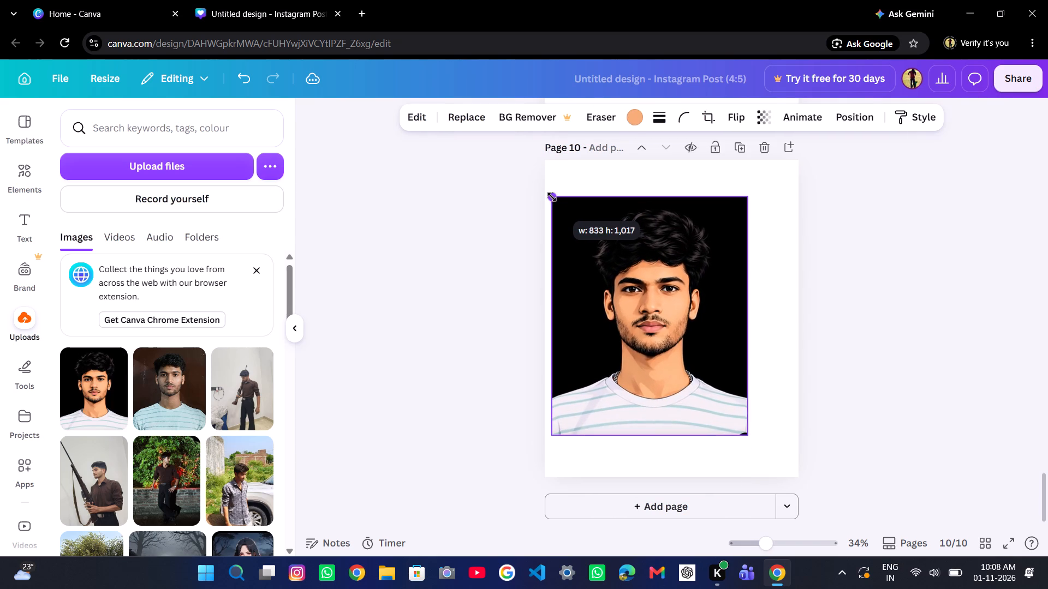
pyautogui.moveTo(552, 197); pyautogui.dragTo(547, 197)
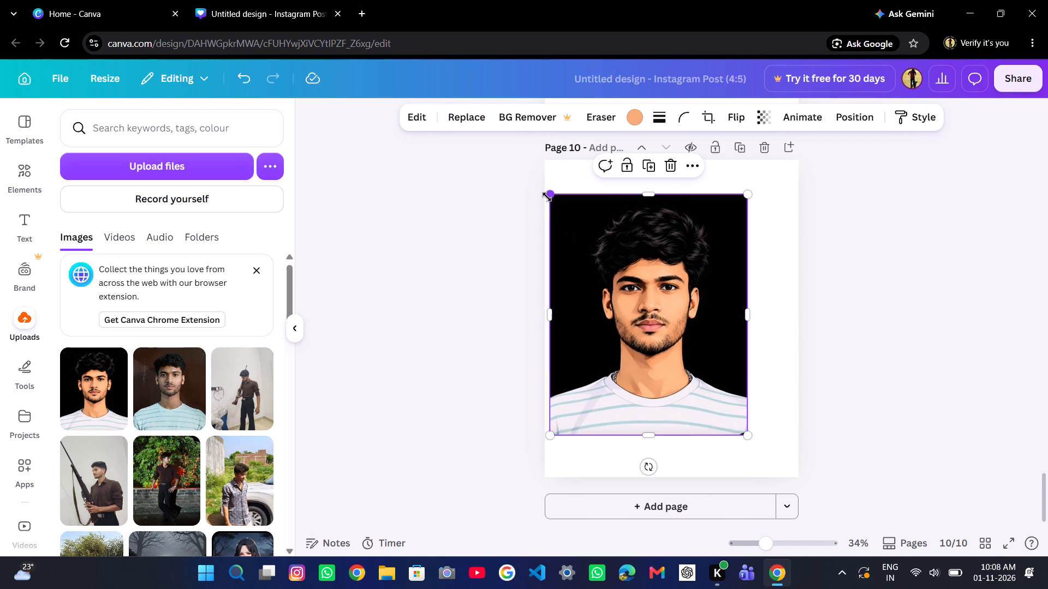
pyautogui.moveTo(743, 191); pyautogui.dragTo(772, 165)
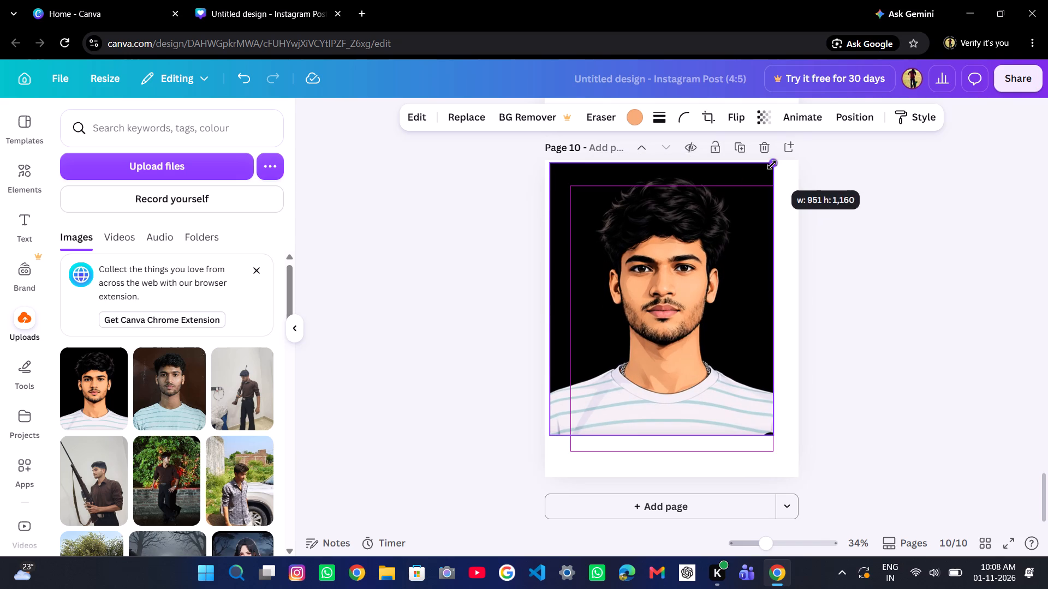
pyautogui.moveTo(772, 165); pyautogui.dragTo(776, 163)
pyautogui.moveTo(778, 433); pyautogui.dragTo(806, 461)
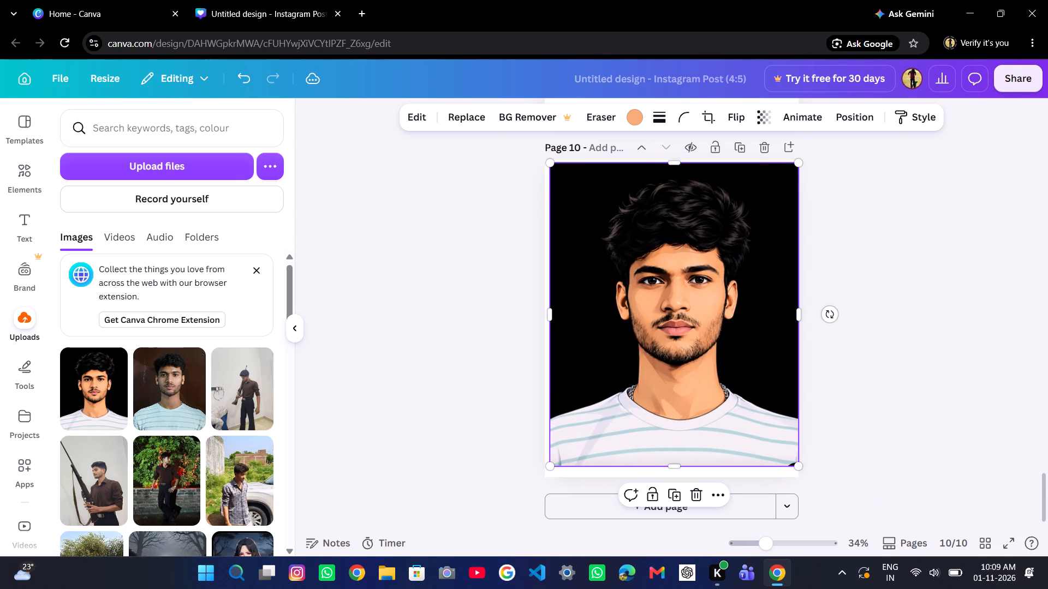
pyautogui.moveTo(678, 469); pyautogui.dragTo(677, 478)
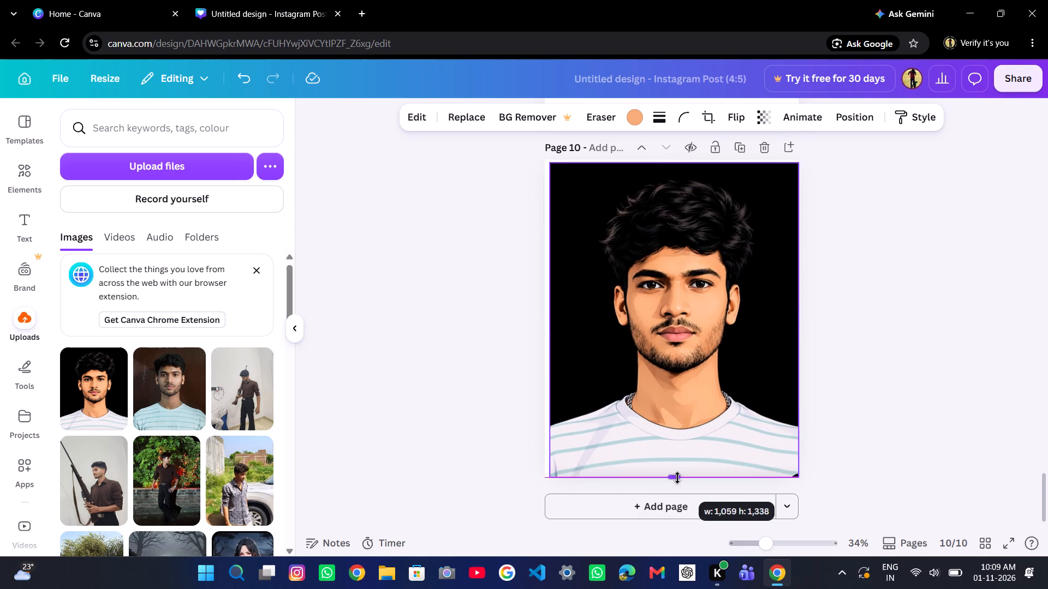
pyautogui.moveTo(677, 478); pyautogui.dragTo(677, 480)
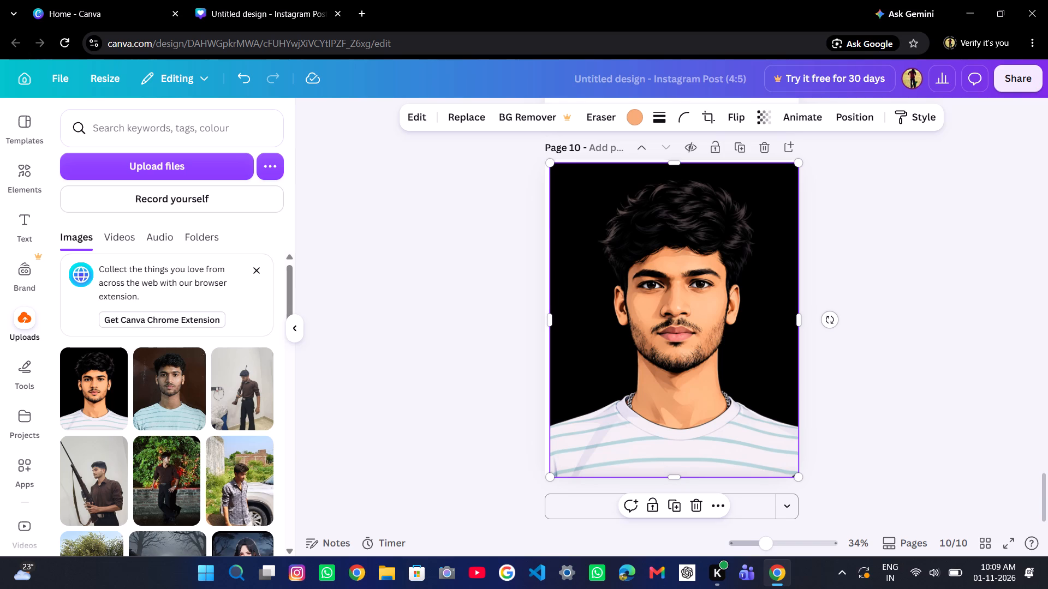
pyautogui.click(442, 373)
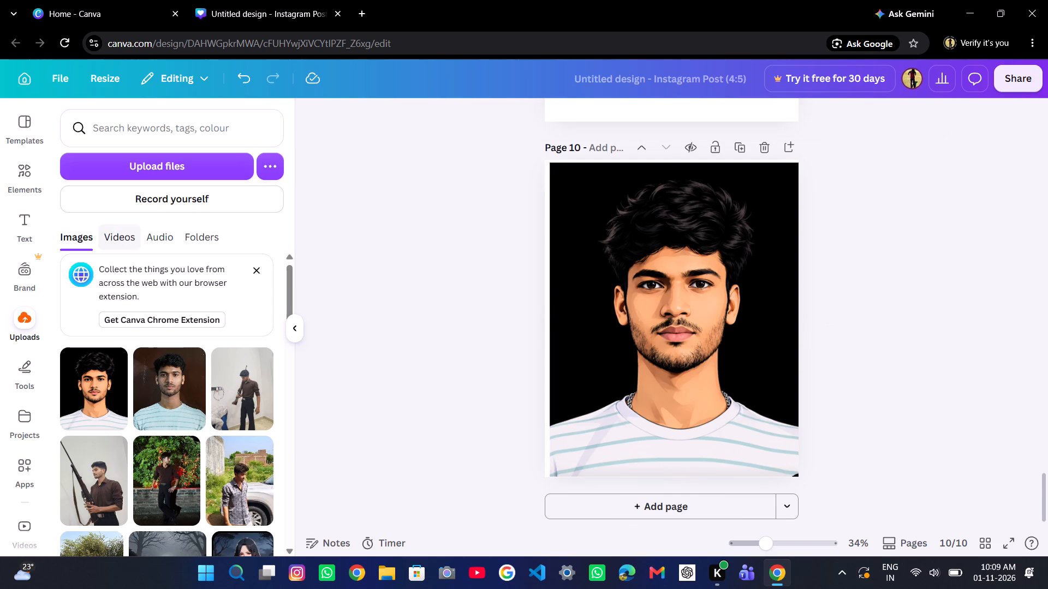
# Examine the portrait's image editing options, including element selection, and return to editing the whole image.
pyautogui.click(658, 245)
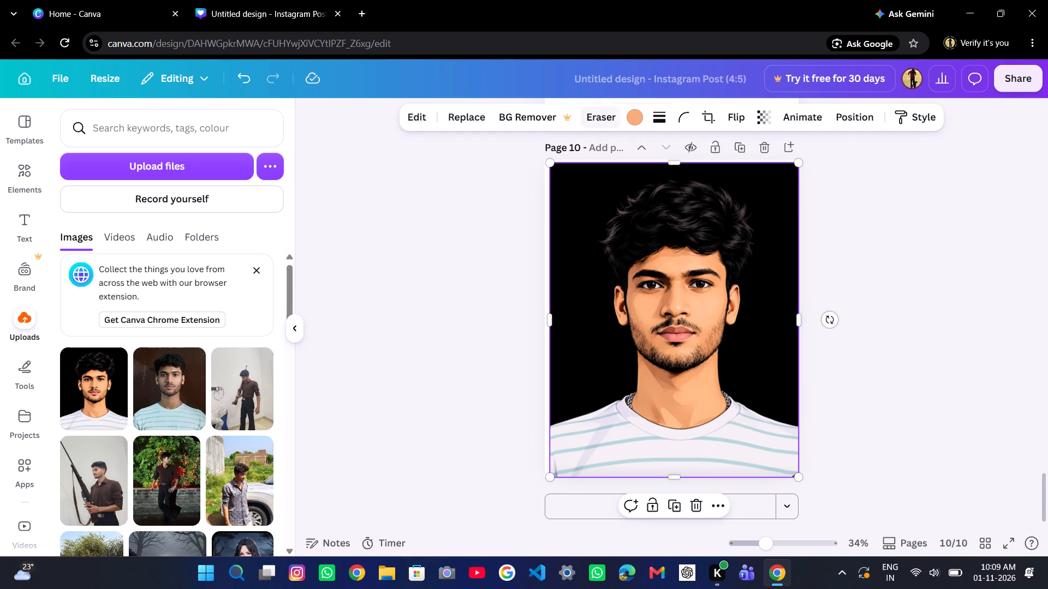
pyautogui.click(426, 122)
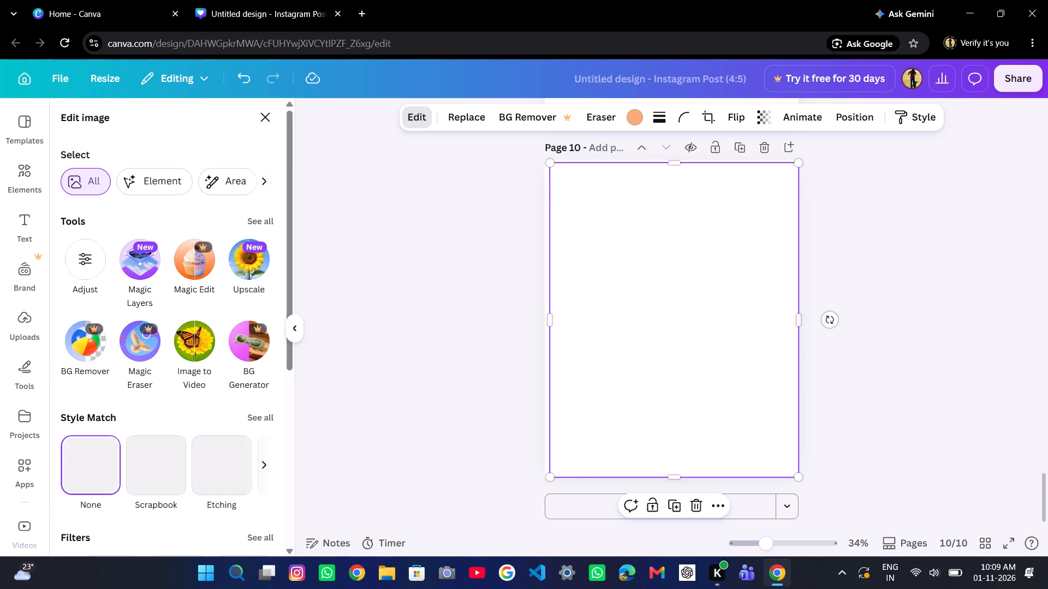
pyautogui.scroll(-6, 165, 404)
pyautogui.scroll(3, 165, 404)
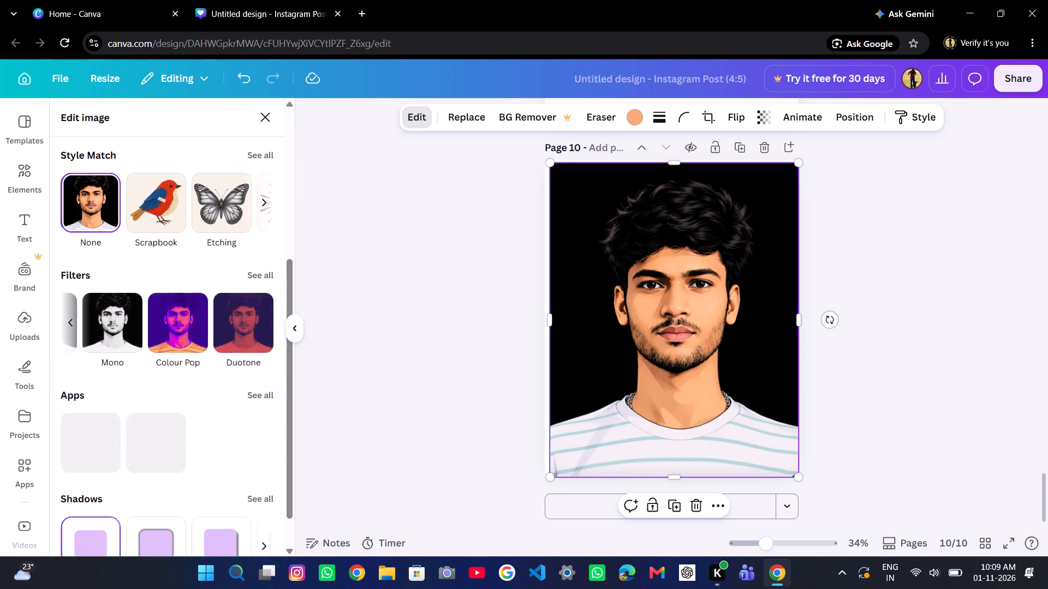
pyautogui.scroll(3, 165, 404)
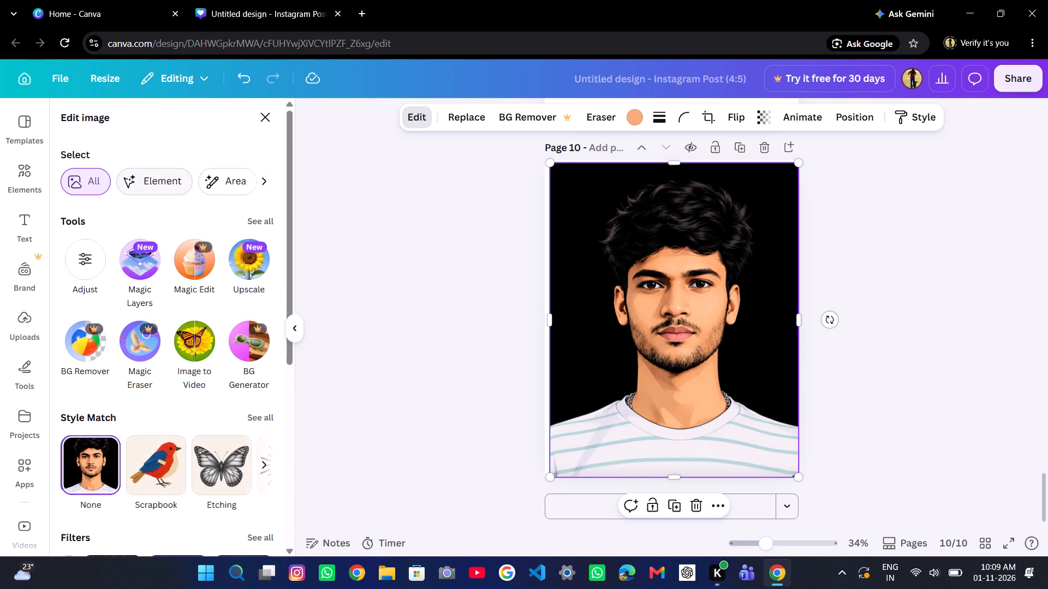
pyautogui.click(153, 188)
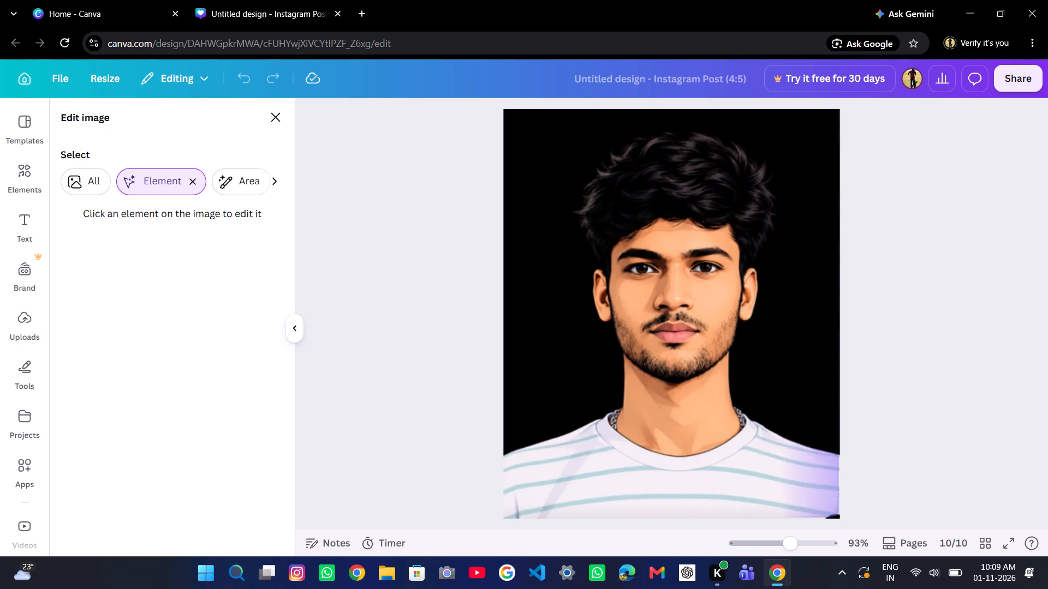
pyautogui.click(92, 187)
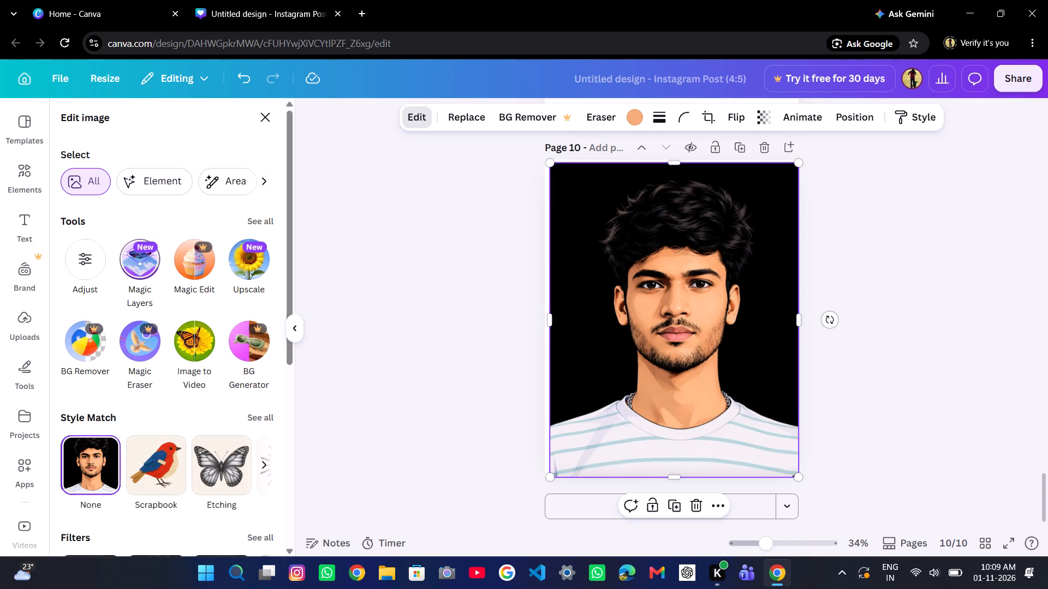
# Adjust the whole portrait's brightness, trying darker and brighter levels such as -55 and 55, and settle on -3.
pyautogui.click(74, 270)
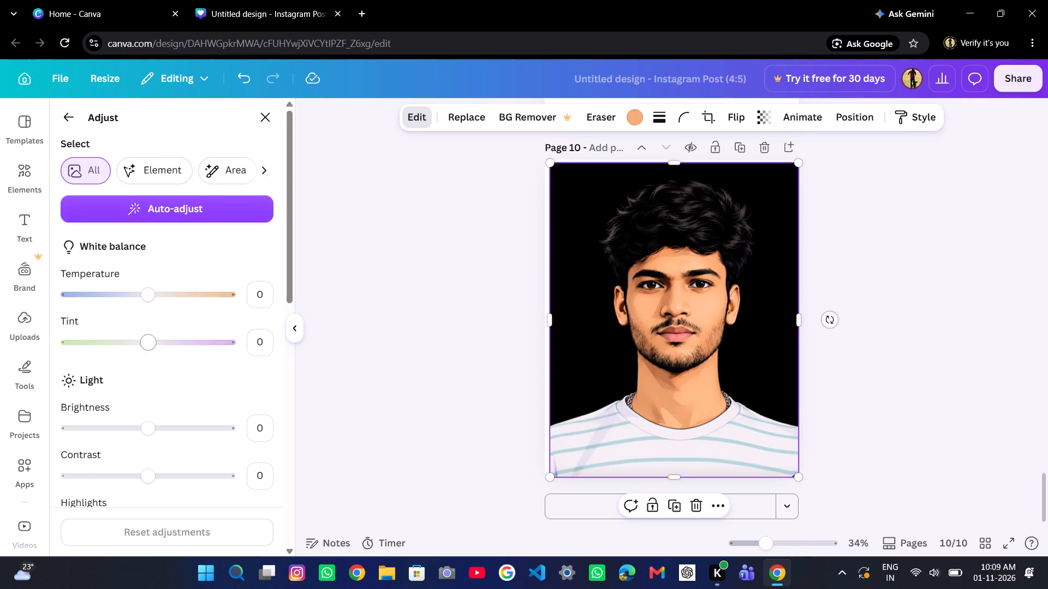
pyautogui.scroll(-3, 158, 338)
pyautogui.moveTo(147, 321); pyautogui.dragTo(110, 333)
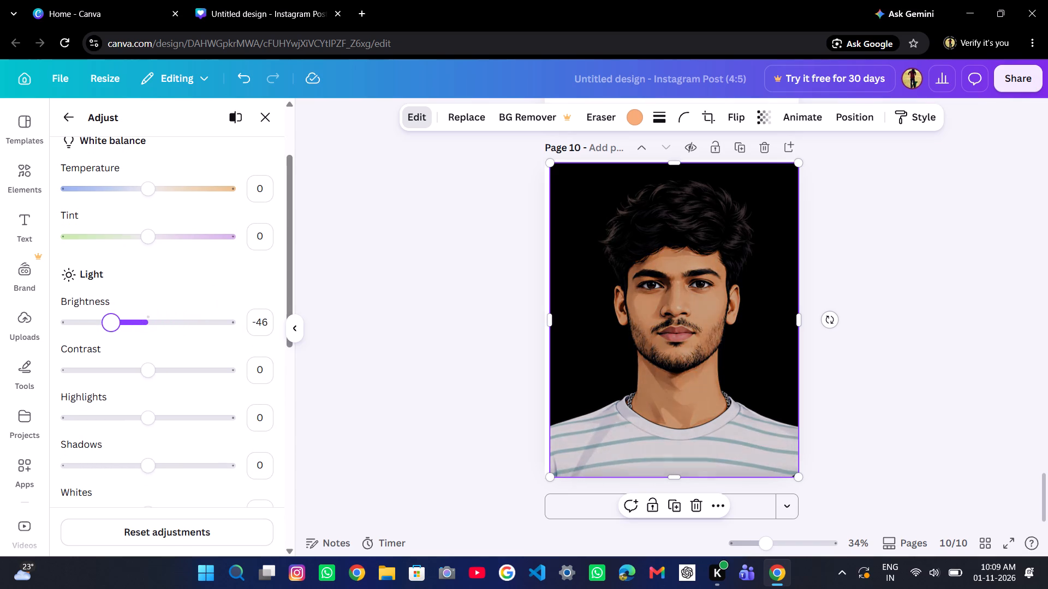
pyautogui.moveTo(110, 333); pyautogui.dragTo(103, 334)
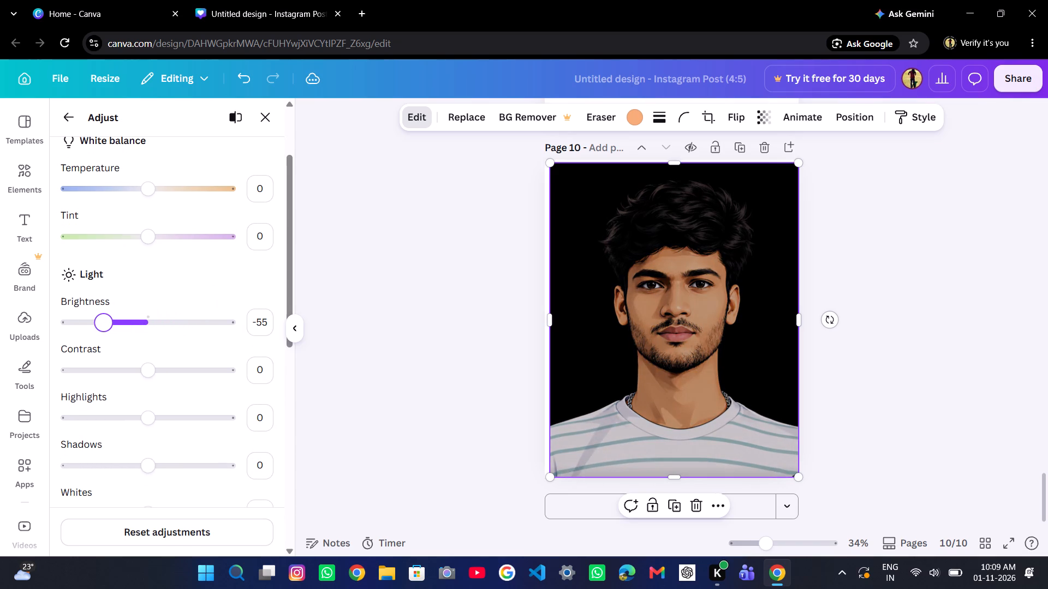
pyautogui.moveTo(103, 334); pyautogui.dragTo(148, 348)
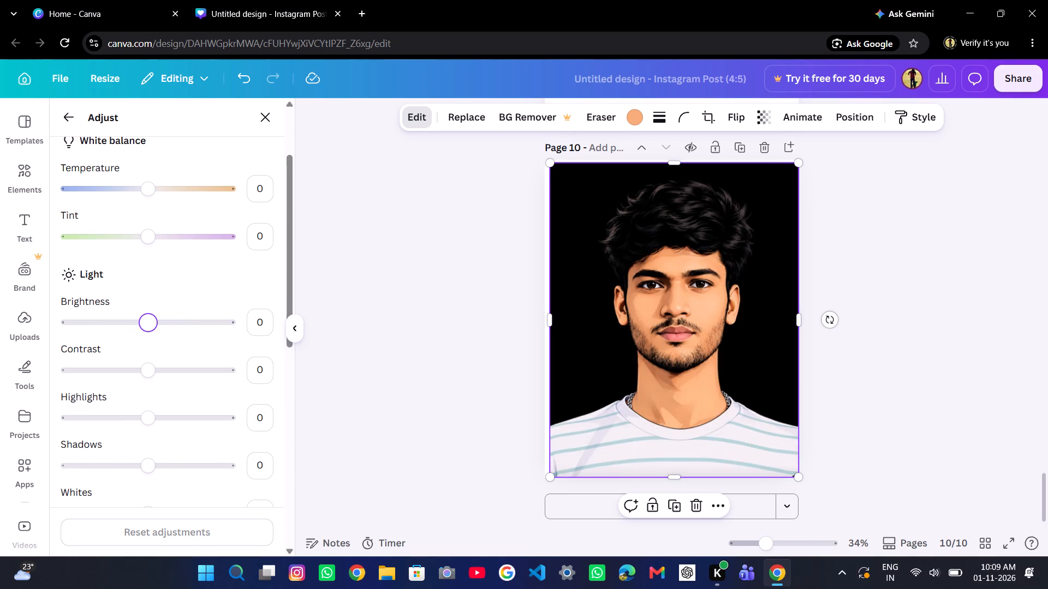
pyautogui.moveTo(148, 348); pyautogui.dragTo(158, 348)
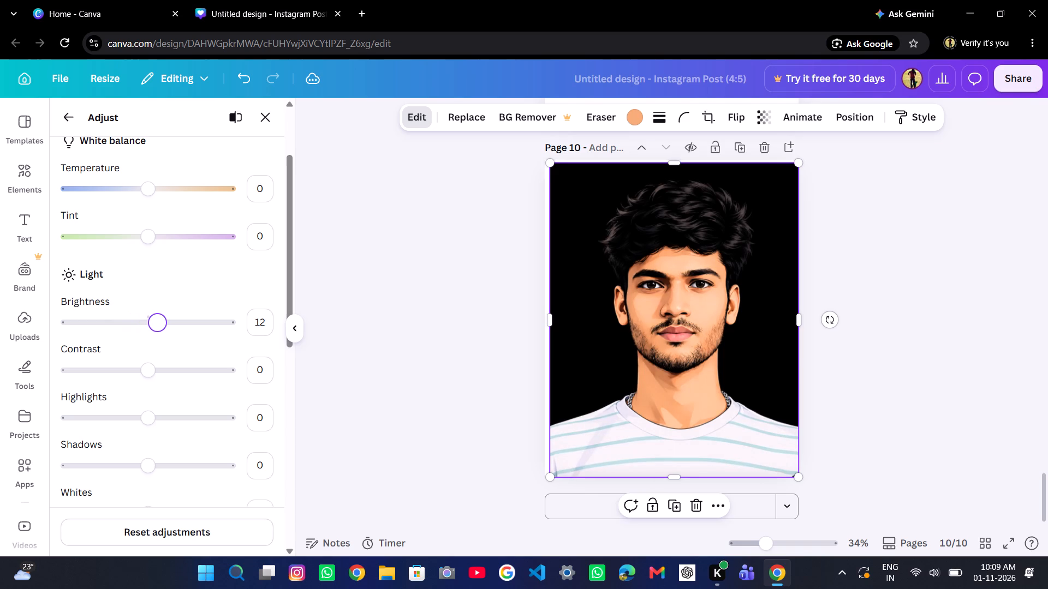
pyautogui.moveTo(158, 348); pyautogui.dragTo(158, 348)
pyautogui.moveTo(158, 348); pyautogui.dragTo(193, 357)
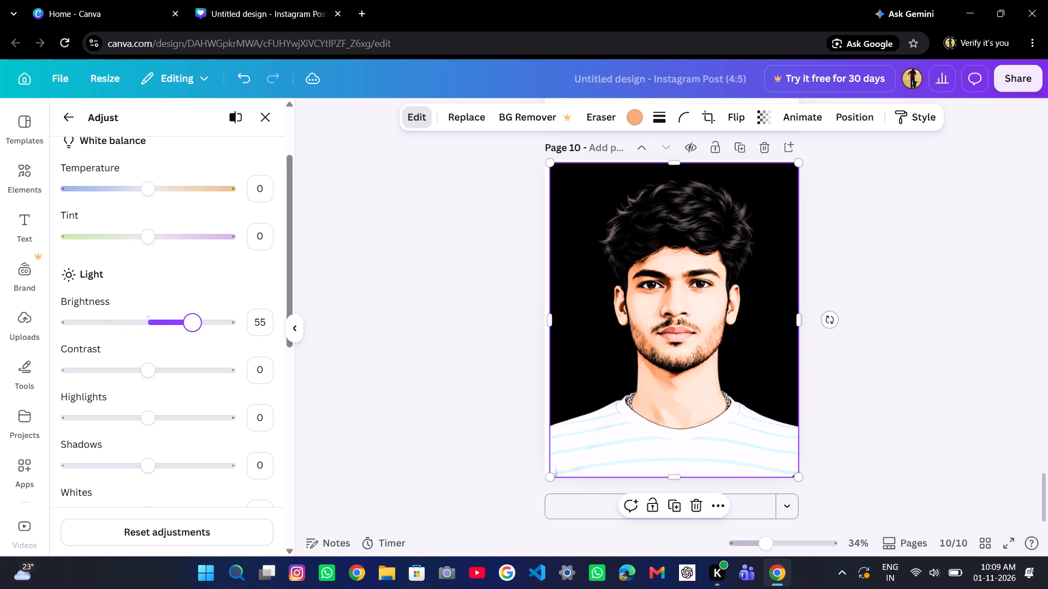
pyautogui.moveTo(193, 357); pyautogui.dragTo(103, 372)
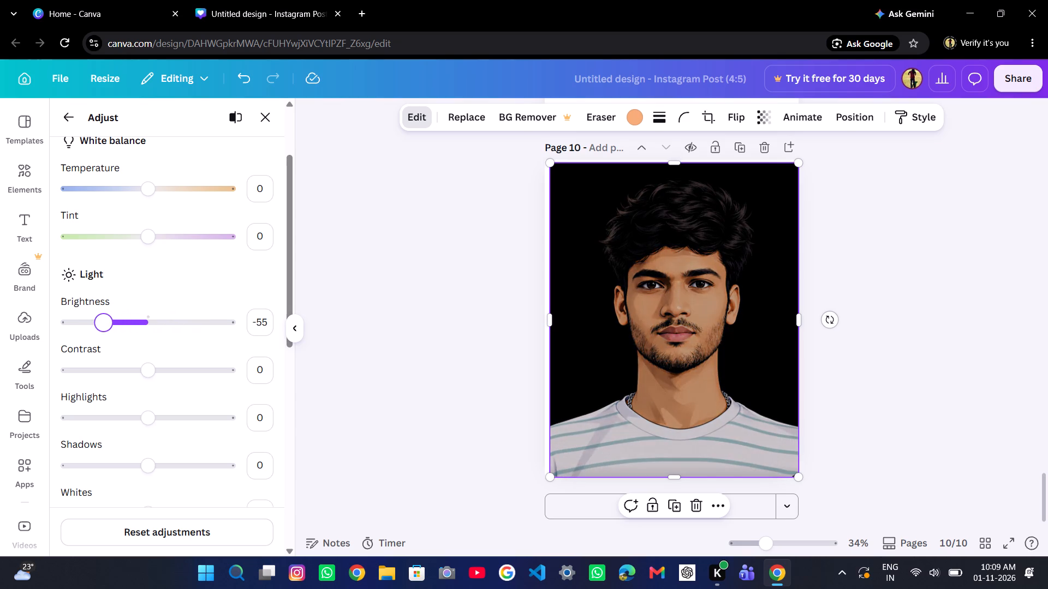
pyautogui.moveTo(103, 372); pyautogui.dragTo(146, 374)
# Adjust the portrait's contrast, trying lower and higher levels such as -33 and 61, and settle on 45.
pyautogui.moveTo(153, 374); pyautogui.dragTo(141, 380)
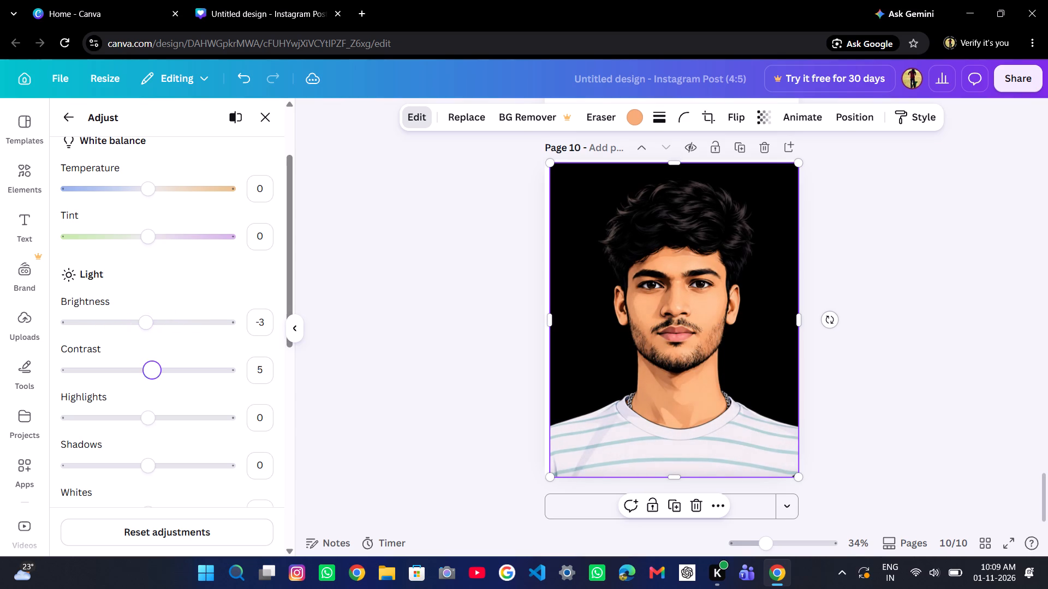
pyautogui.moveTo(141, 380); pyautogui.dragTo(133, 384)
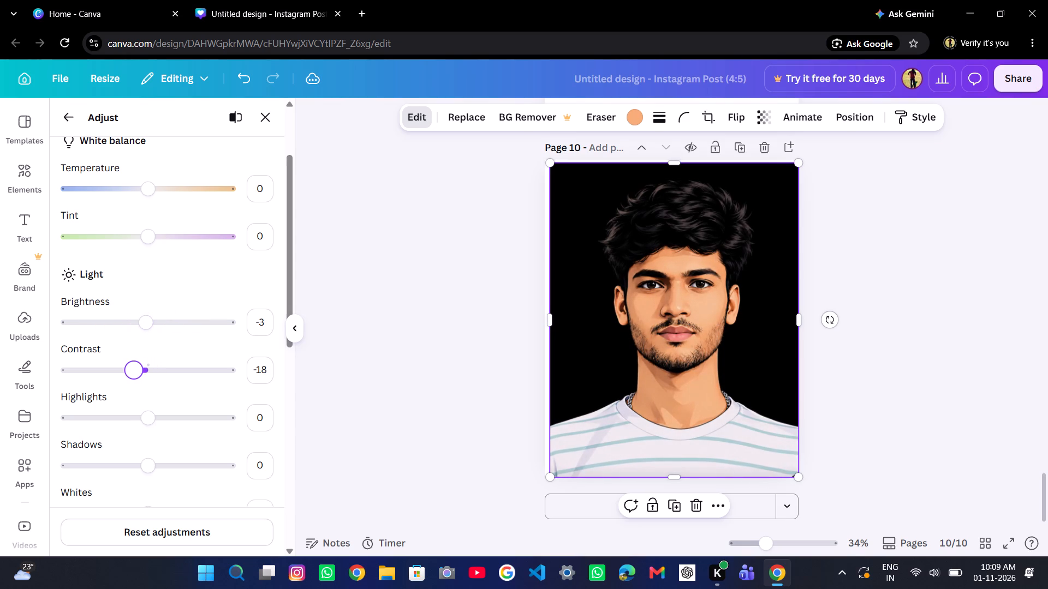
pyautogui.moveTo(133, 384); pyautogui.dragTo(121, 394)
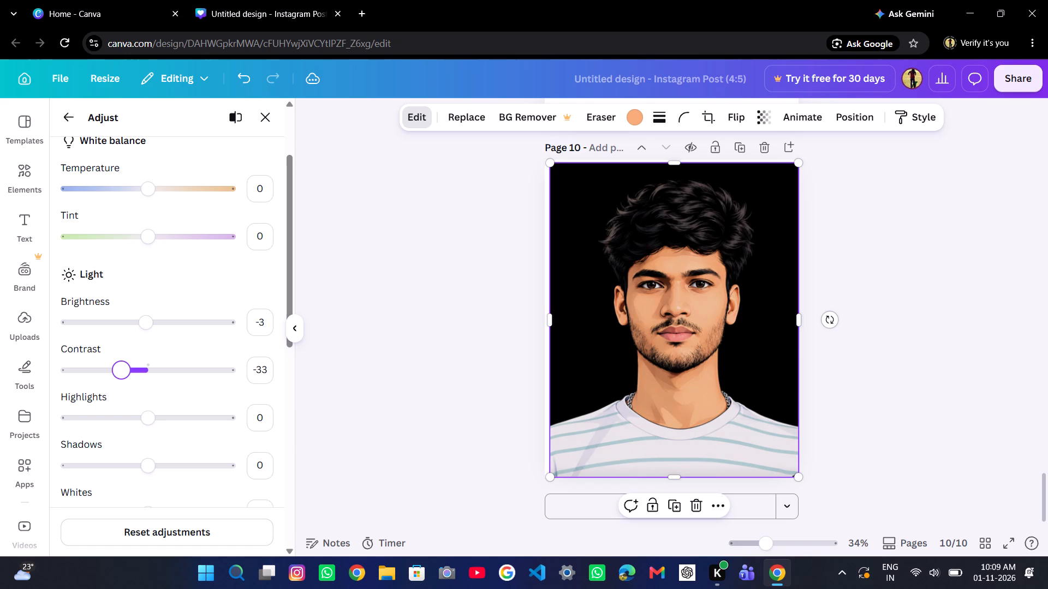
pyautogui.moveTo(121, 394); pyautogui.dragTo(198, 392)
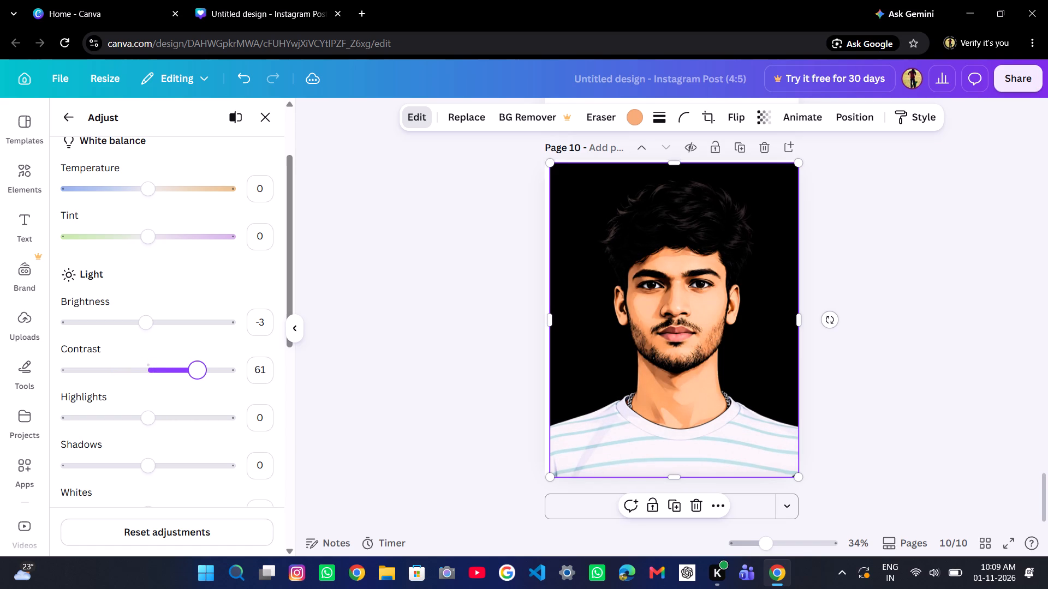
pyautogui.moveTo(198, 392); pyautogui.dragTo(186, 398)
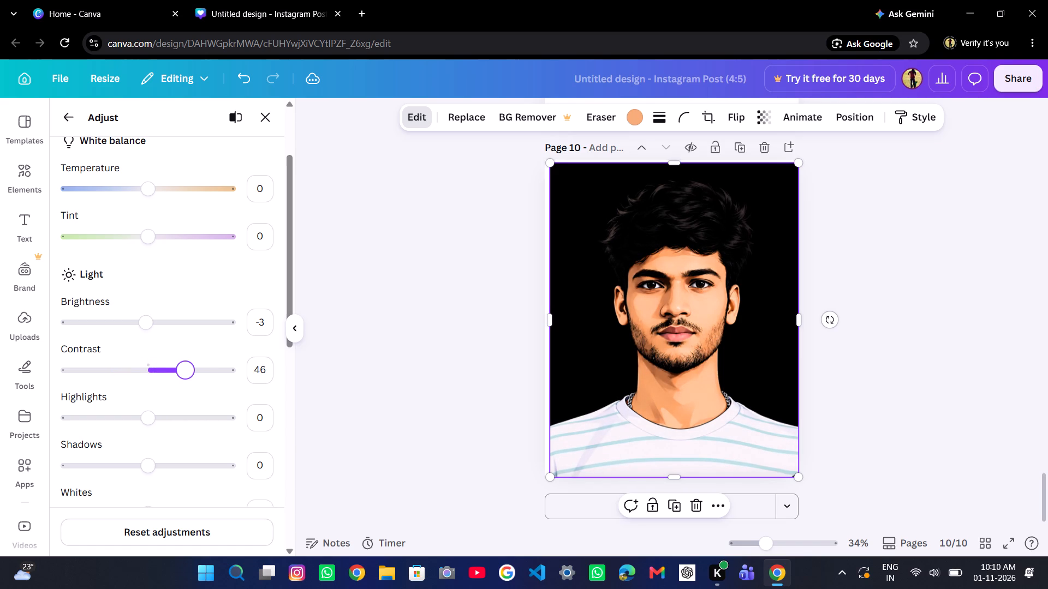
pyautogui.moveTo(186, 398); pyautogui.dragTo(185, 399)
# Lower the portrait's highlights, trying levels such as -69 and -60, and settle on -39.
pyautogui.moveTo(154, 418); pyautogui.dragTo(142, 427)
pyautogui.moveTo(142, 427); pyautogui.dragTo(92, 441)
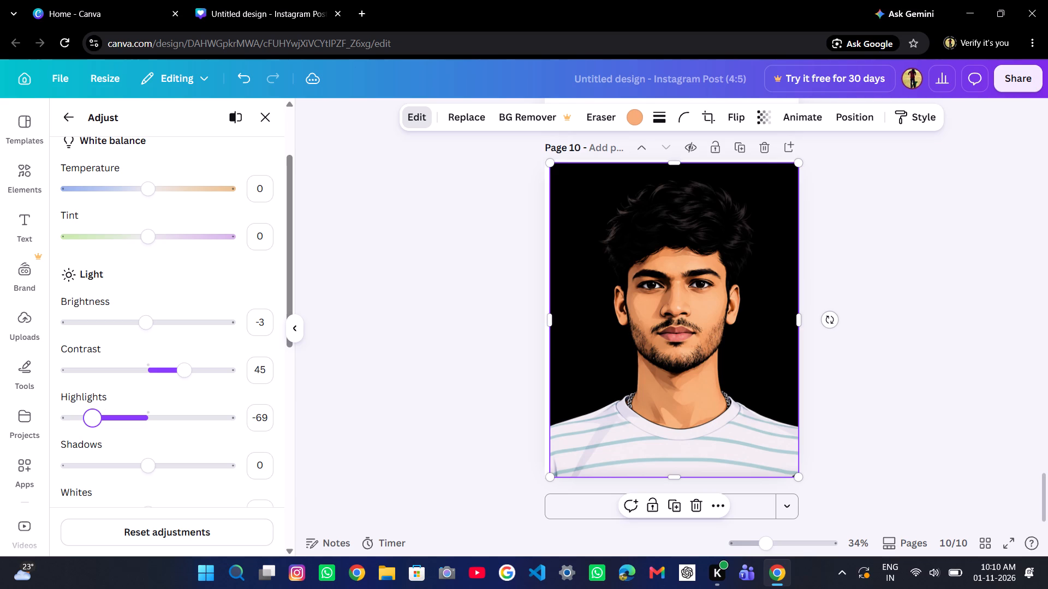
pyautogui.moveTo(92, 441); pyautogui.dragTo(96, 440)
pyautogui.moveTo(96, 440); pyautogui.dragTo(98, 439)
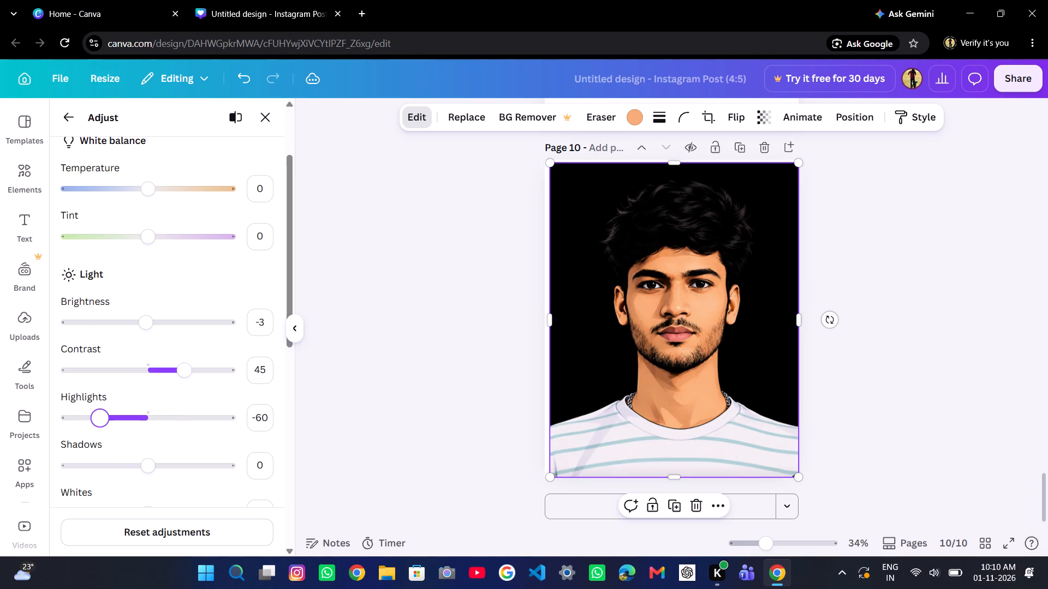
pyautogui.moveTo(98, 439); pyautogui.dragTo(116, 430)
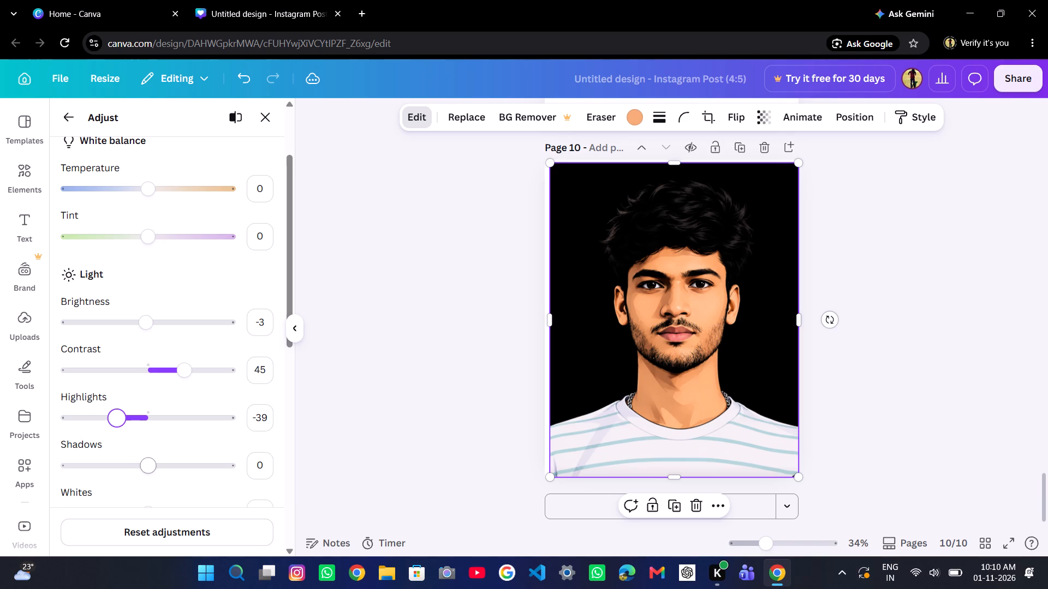
# Adjust the portrait's shadows, trying levels such as -37 and 97, and settle on 86.
pyautogui.moveTo(150, 467); pyautogui.dragTo(161, 467)
pyautogui.moveTo(161, 467); pyautogui.dragTo(150, 523)
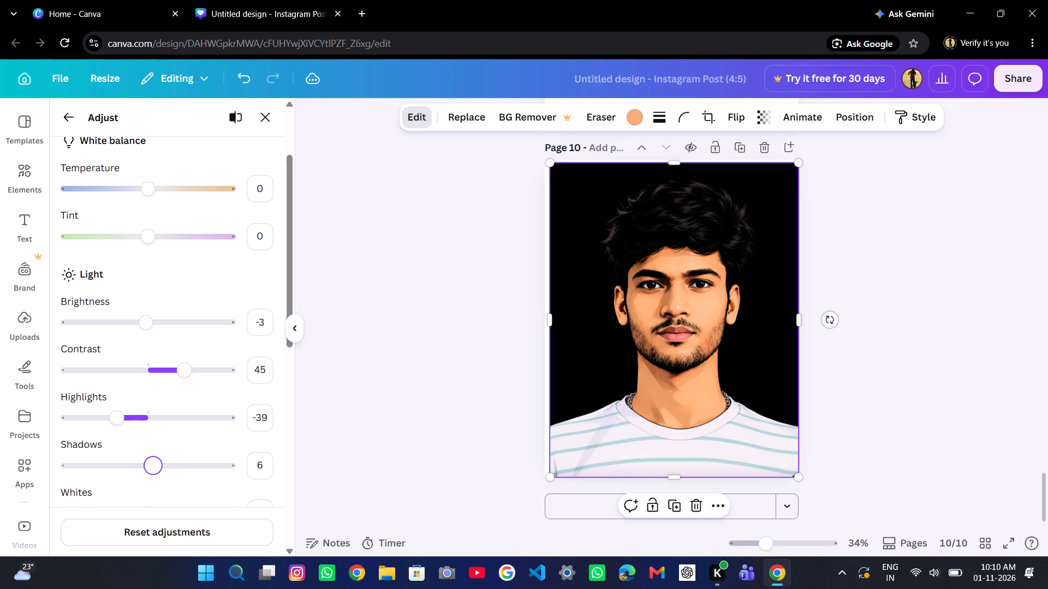
pyautogui.moveTo(150, 523); pyautogui.dragTo(117, 524)
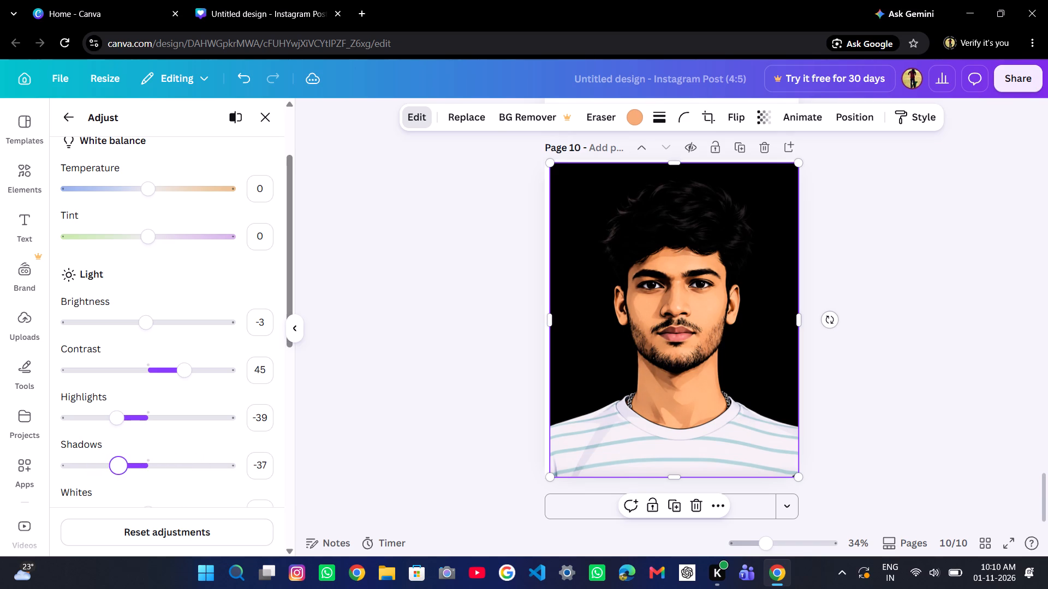
pyautogui.moveTo(117, 524); pyautogui.dragTo(228, 537)
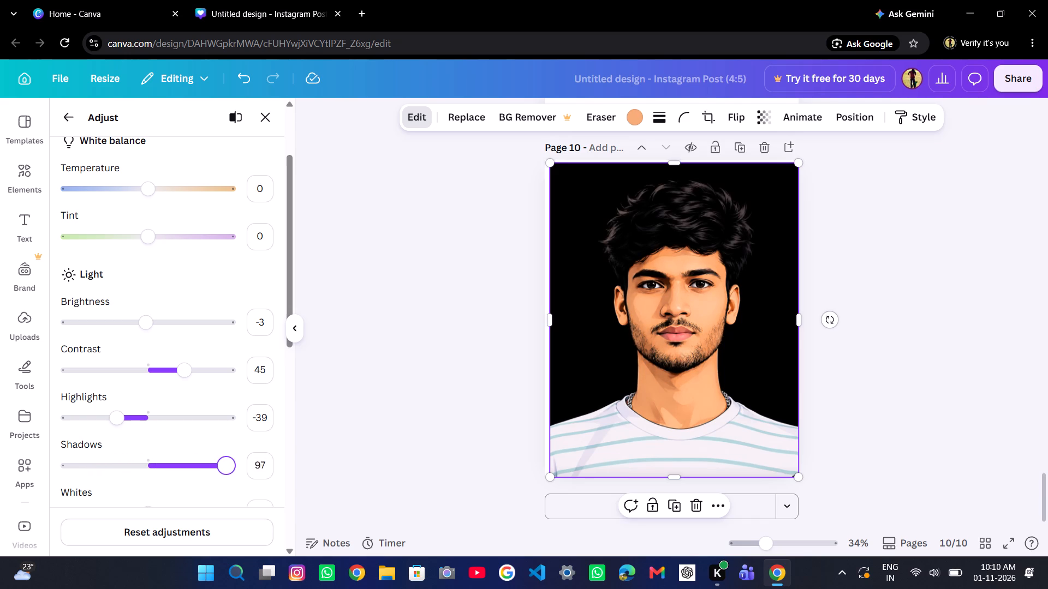
pyautogui.moveTo(228, 537); pyautogui.dragTo(218, 537)
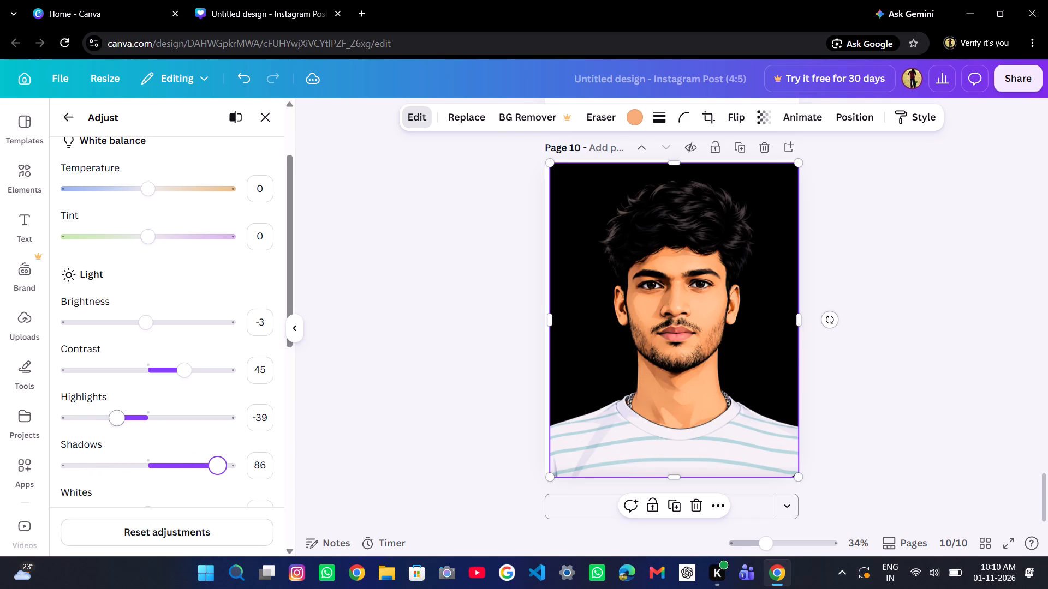
# Bring the portrait's highlights back to 0.
pyautogui.moveTo(116, 413); pyautogui.dragTo(158, 428)
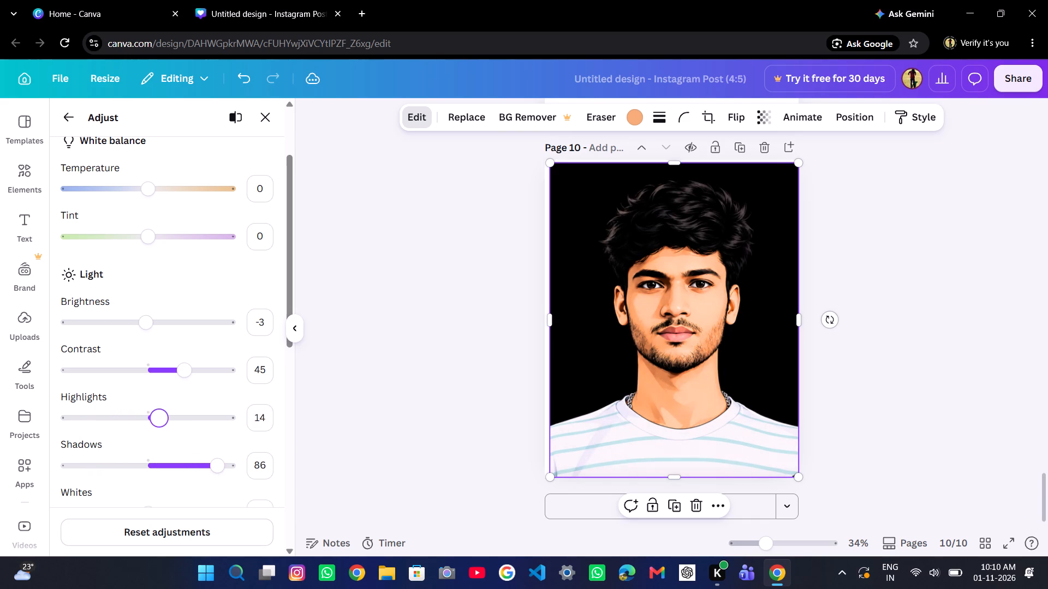
pyautogui.moveTo(158, 428); pyautogui.dragTo(144, 432)
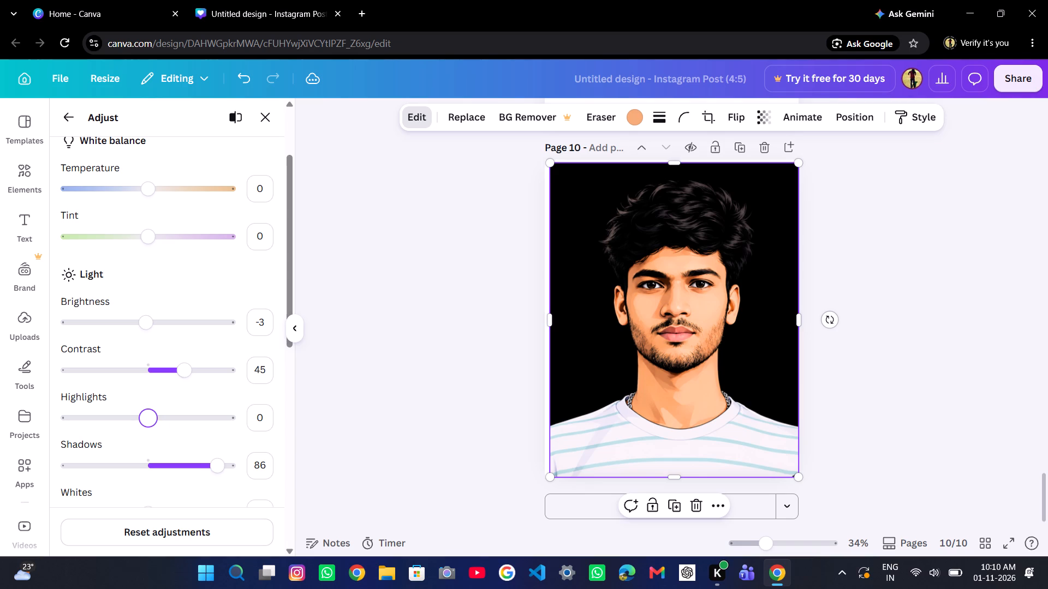
# Reduce the portrait's contrast, trying levels such as 22 and -11, and settle on -3.
pyautogui.moveTo(186, 371); pyautogui.dragTo(168, 393)
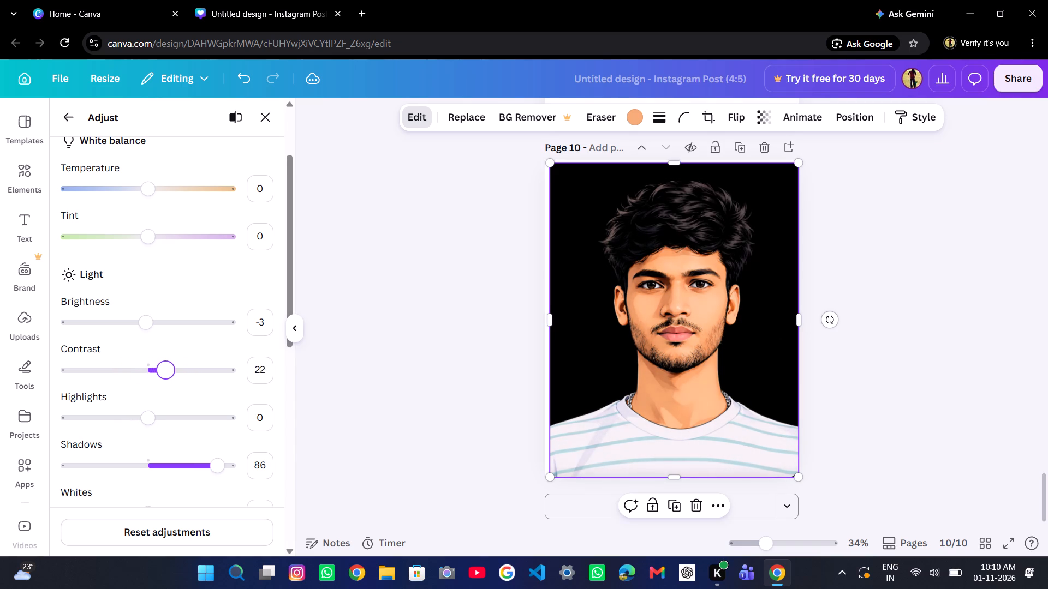
pyautogui.moveTo(168, 393); pyautogui.dragTo(143, 401)
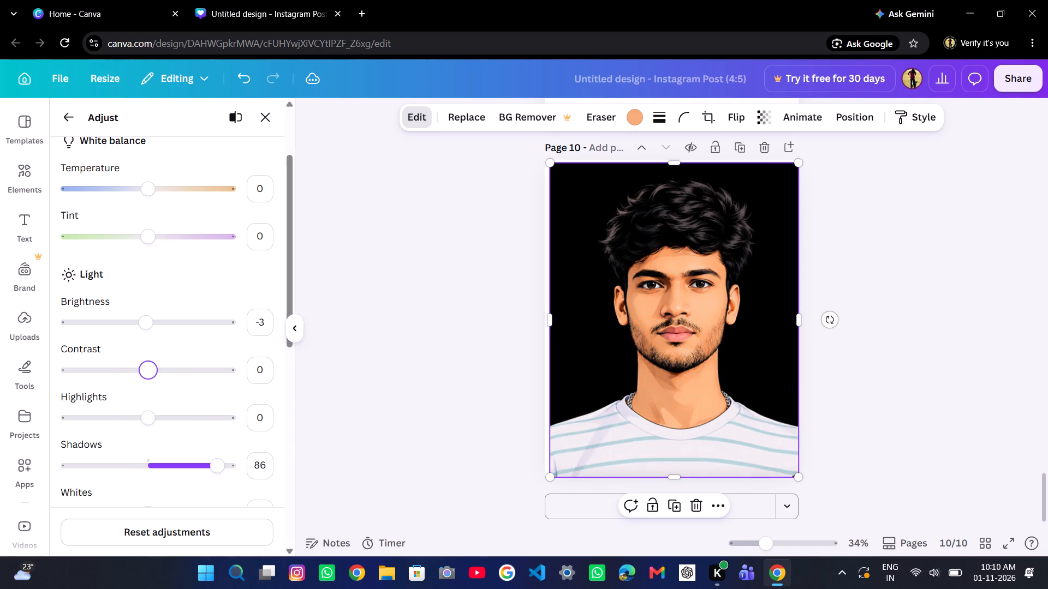
pyautogui.moveTo(143, 401); pyautogui.dragTo(139, 404)
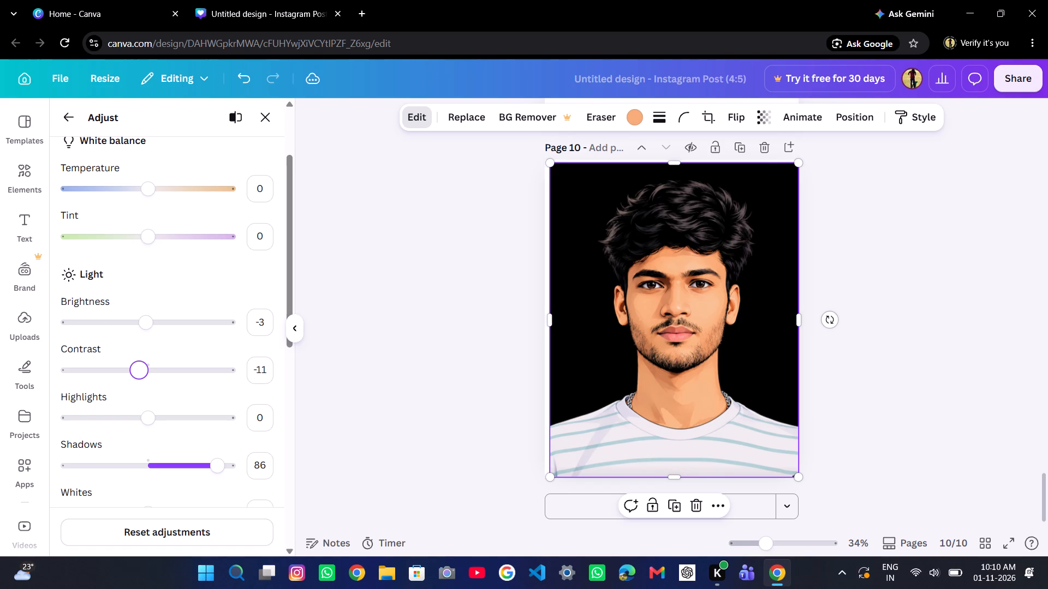
pyautogui.moveTo(139, 404); pyautogui.dragTo(146, 401)
# Adjust the portrait's whites, trying a brighter level of 17, and settle on -16.
pyautogui.scroll(-5, 146, 401)
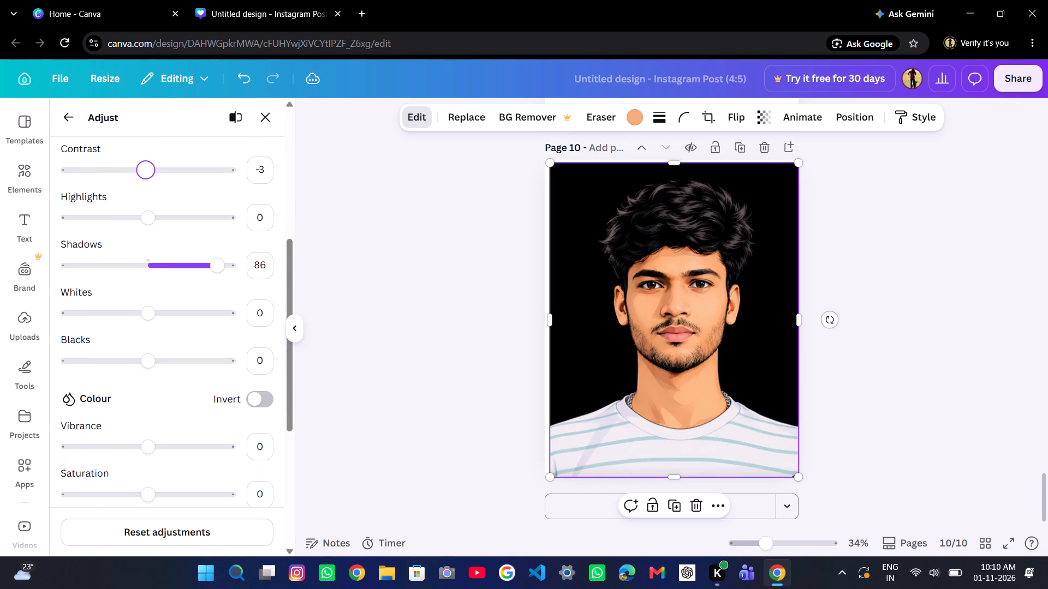
pyautogui.moveTo(143, 319); pyautogui.dragTo(164, 318)
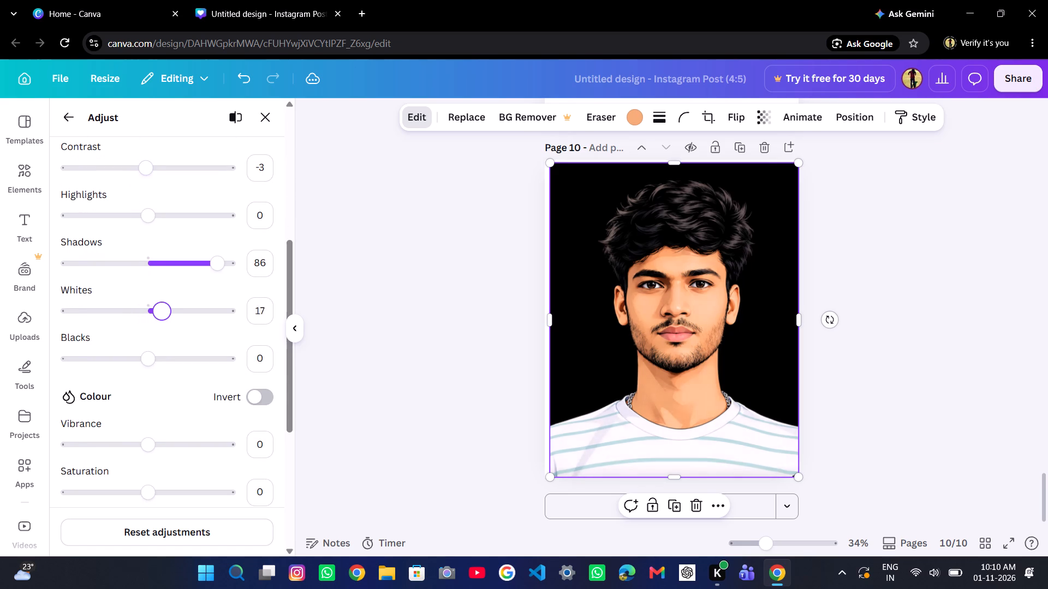
pyautogui.moveTo(164, 318); pyautogui.dragTo(150, 326)
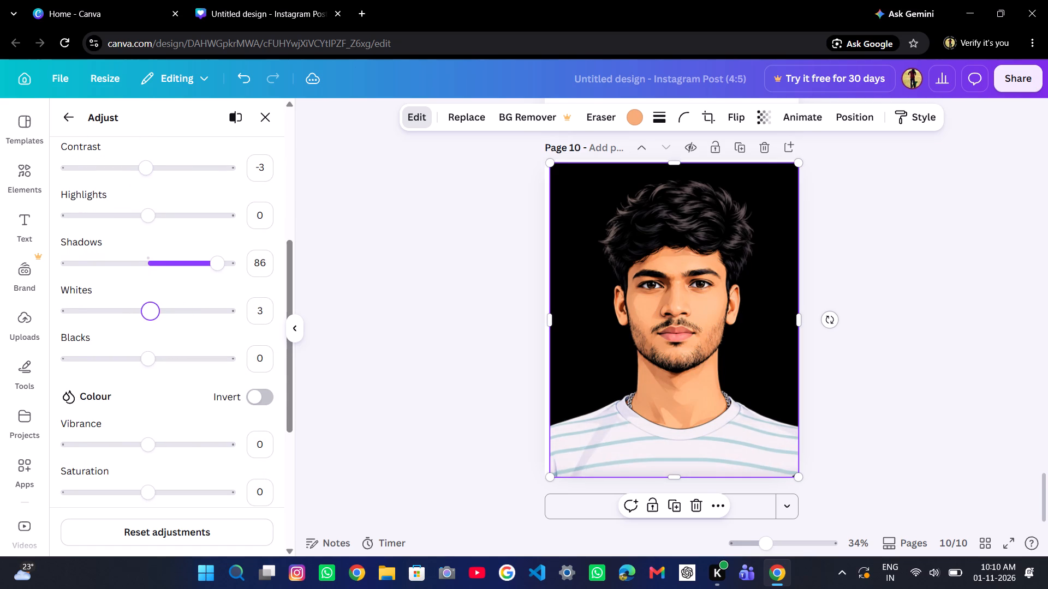
pyautogui.moveTo(150, 326); pyautogui.dragTo(145, 330)
pyautogui.moveTo(145, 330); pyautogui.dragTo(140, 334)
pyautogui.moveTo(140, 334); pyautogui.dragTo(135, 338)
# Raise the portrait's blacks adjustment, trying 38, and settle on 32.
pyautogui.moveTo(151, 360); pyautogui.dragTo(142, 365)
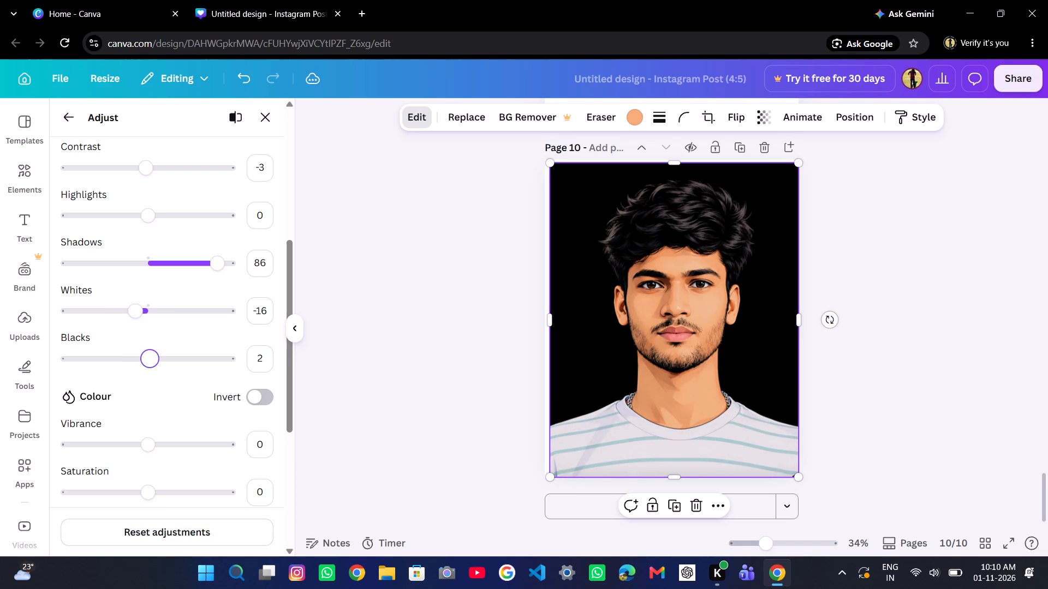
pyautogui.moveTo(142, 365); pyautogui.dragTo(180, 365)
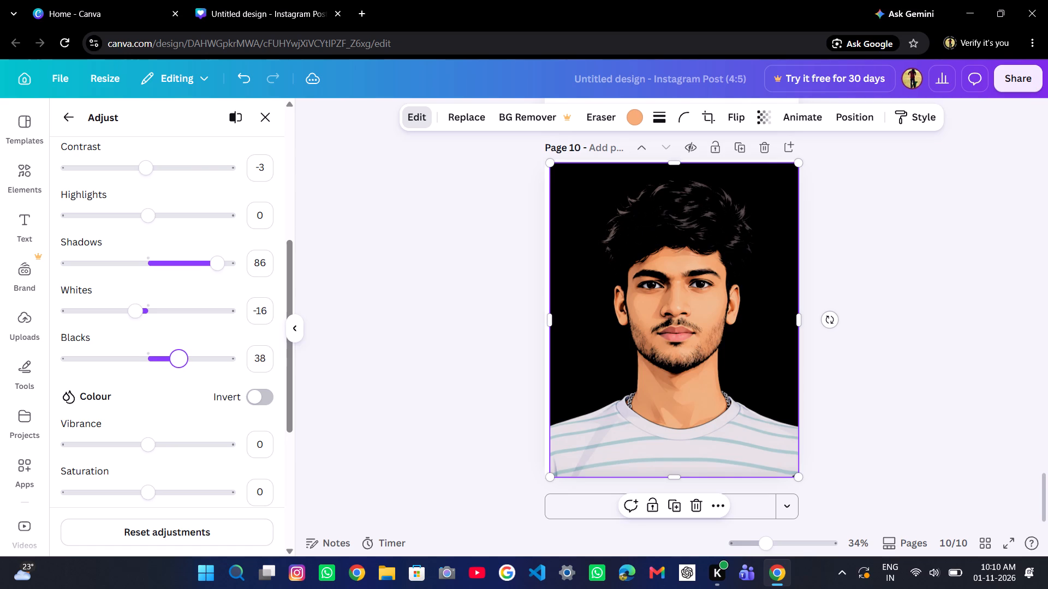
pyautogui.moveTo(180, 365); pyautogui.dragTo(174, 368)
pyautogui.moveTo(174, 368); pyautogui.dragTo(174, 369)
# Adjust the portrait's vibrance, trying levels such as 43 and -54, and settle on -21.
pyautogui.scroll(-3, 160, 412)
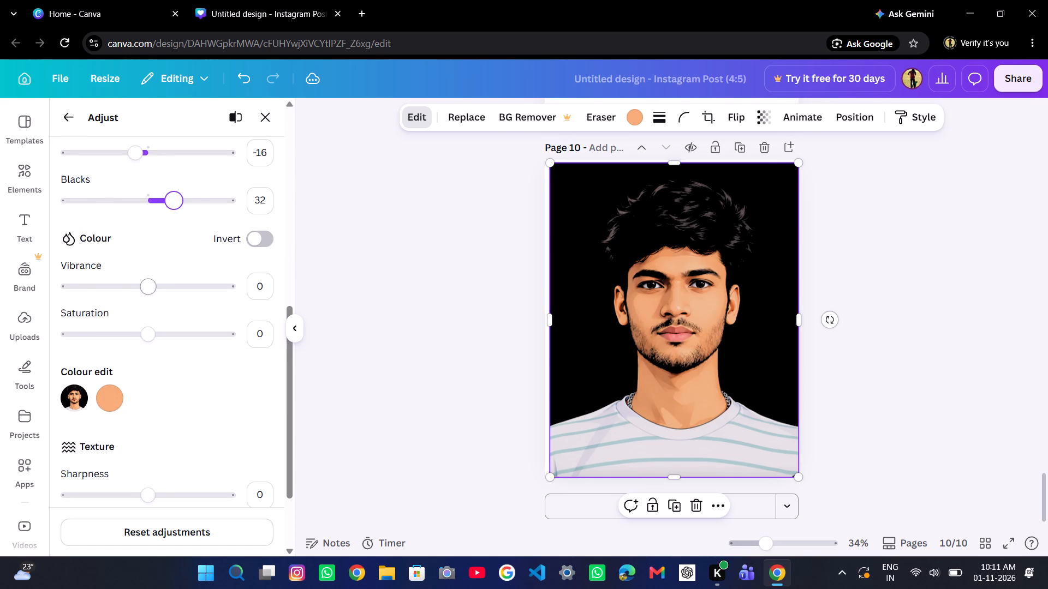
pyautogui.moveTo(147, 291); pyautogui.dragTo(184, 300)
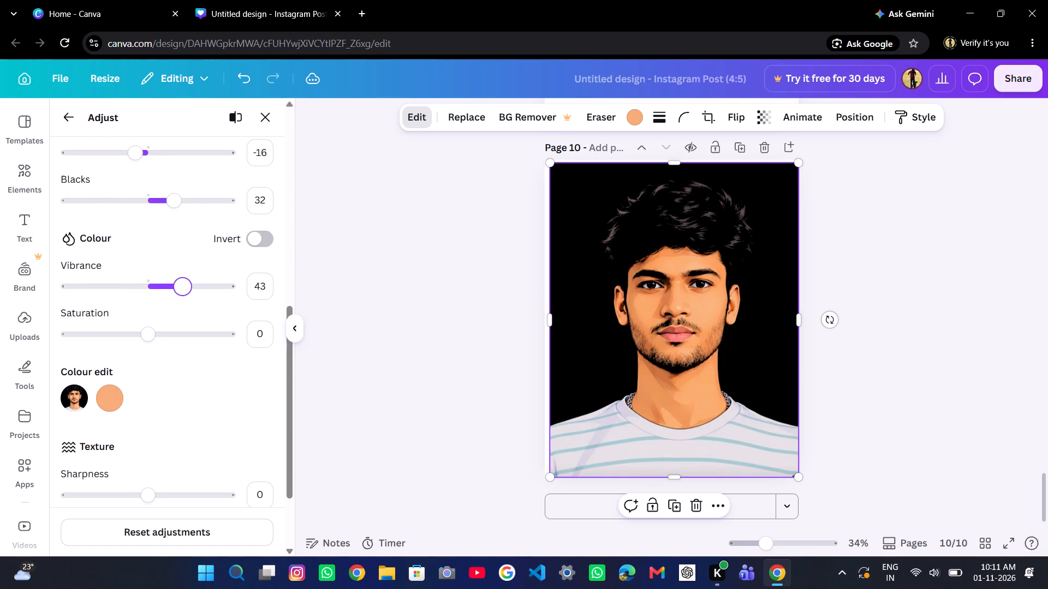
pyautogui.moveTo(184, 300); pyautogui.dragTo(104, 323)
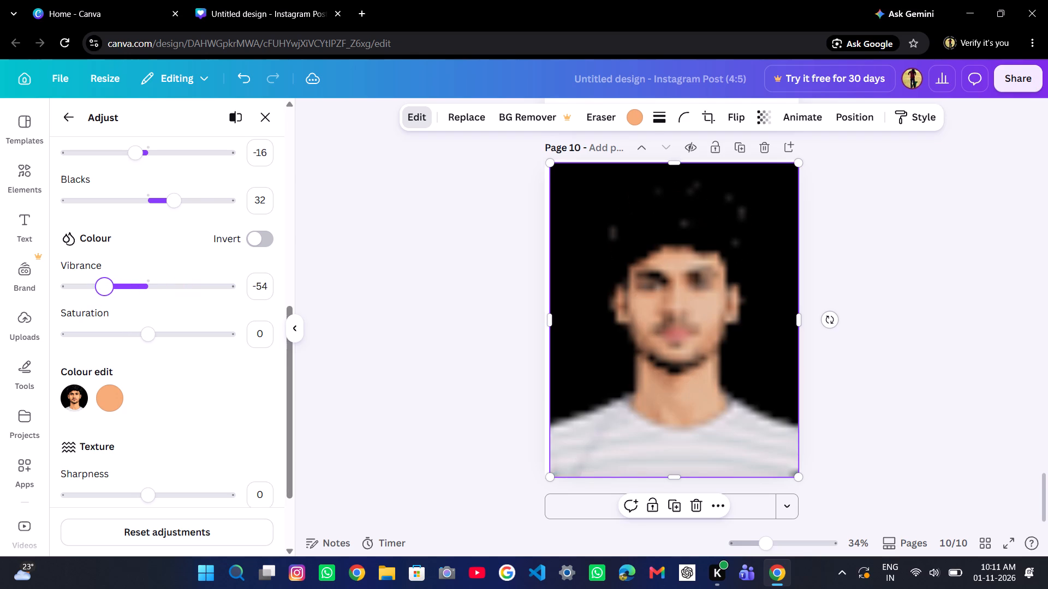
pyautogui.moveTo(104, 323); pyautogui.dragTo(126, 323)
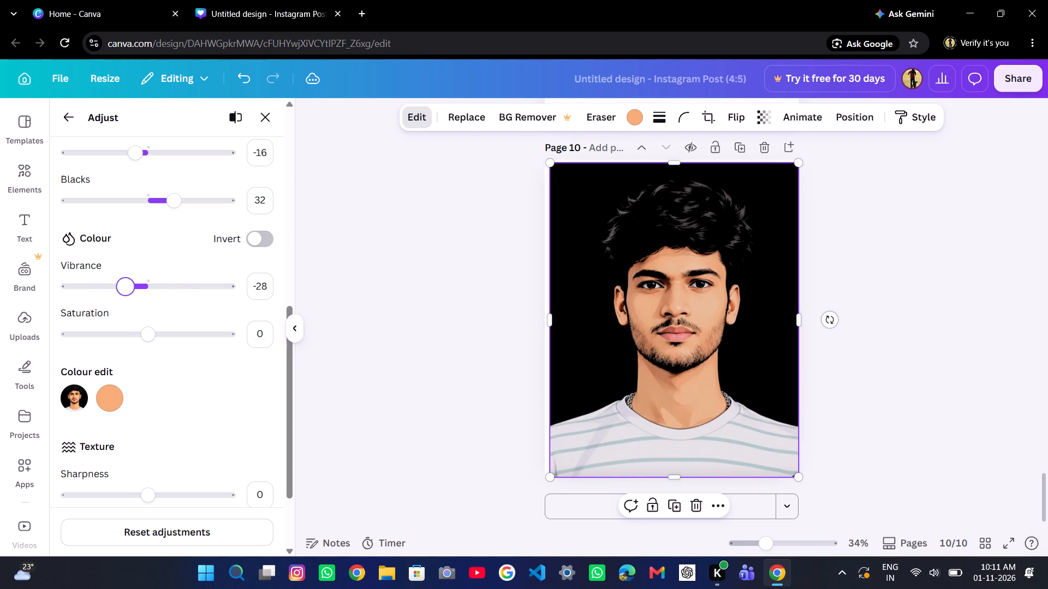
pyautogui.moveTo(126, 323); pyautogui.dragTo(130, 323)
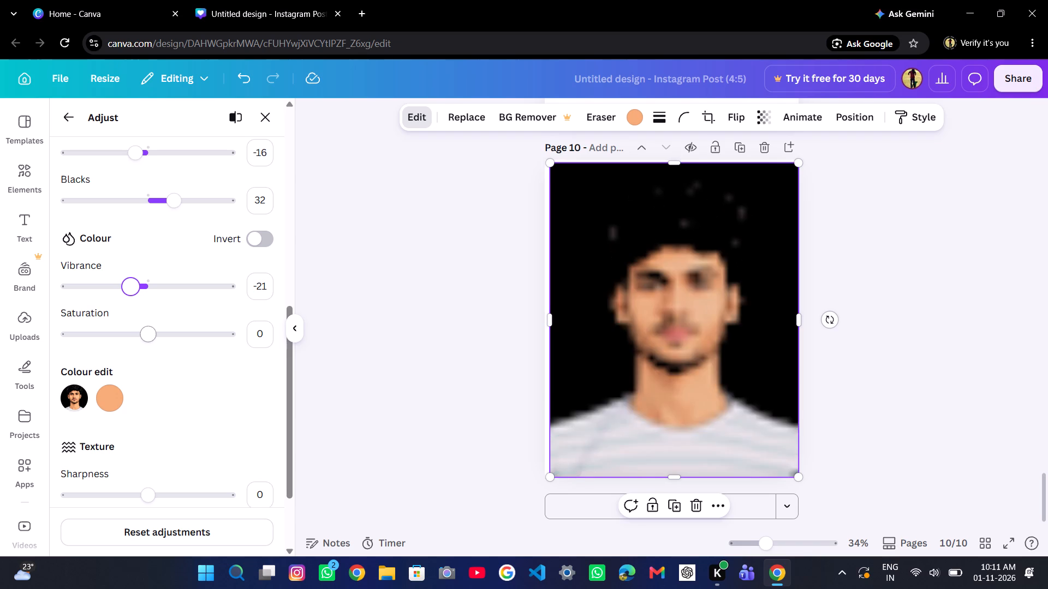
# Adjust the portrait's saturation, trying a stronger level of 36, and settle on -11.
pyautogui.moveTo(150, 338); pyautogui.dragTo(179, 339)
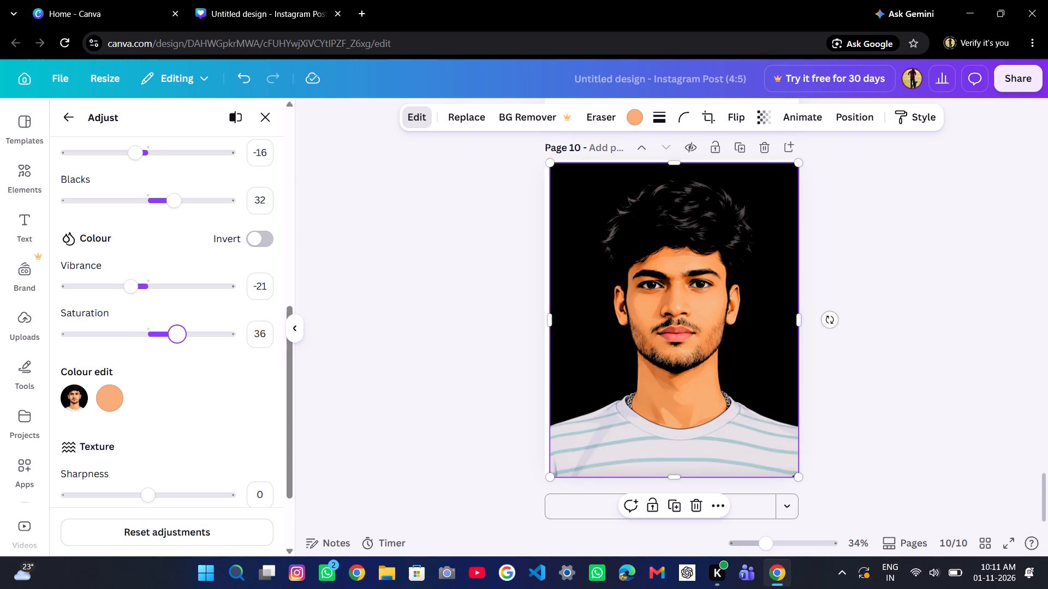
pyautogui.moveTo(179, 339); pyautogui.dragTo(139, 353)
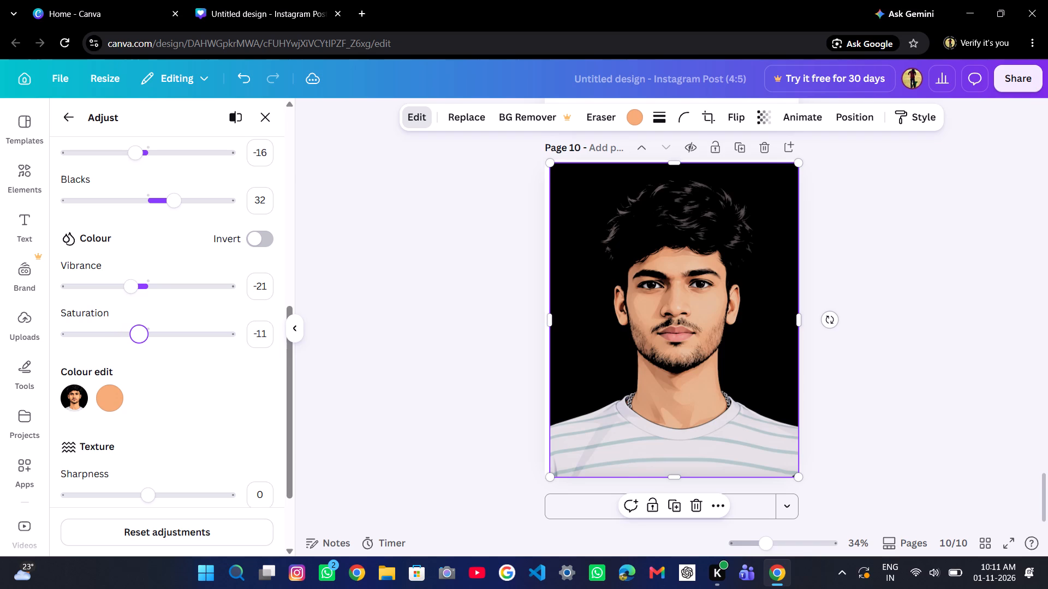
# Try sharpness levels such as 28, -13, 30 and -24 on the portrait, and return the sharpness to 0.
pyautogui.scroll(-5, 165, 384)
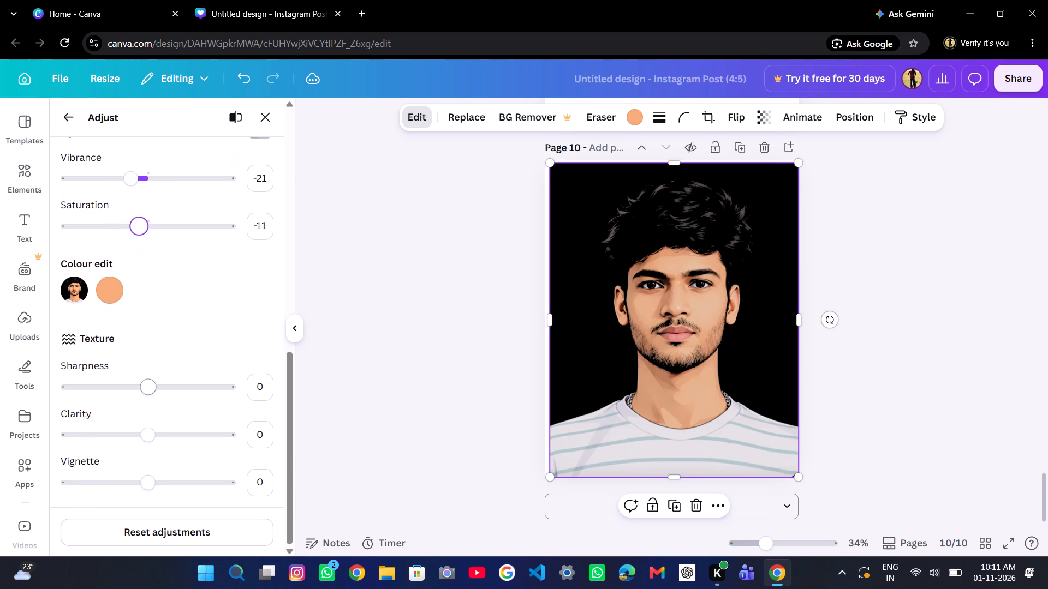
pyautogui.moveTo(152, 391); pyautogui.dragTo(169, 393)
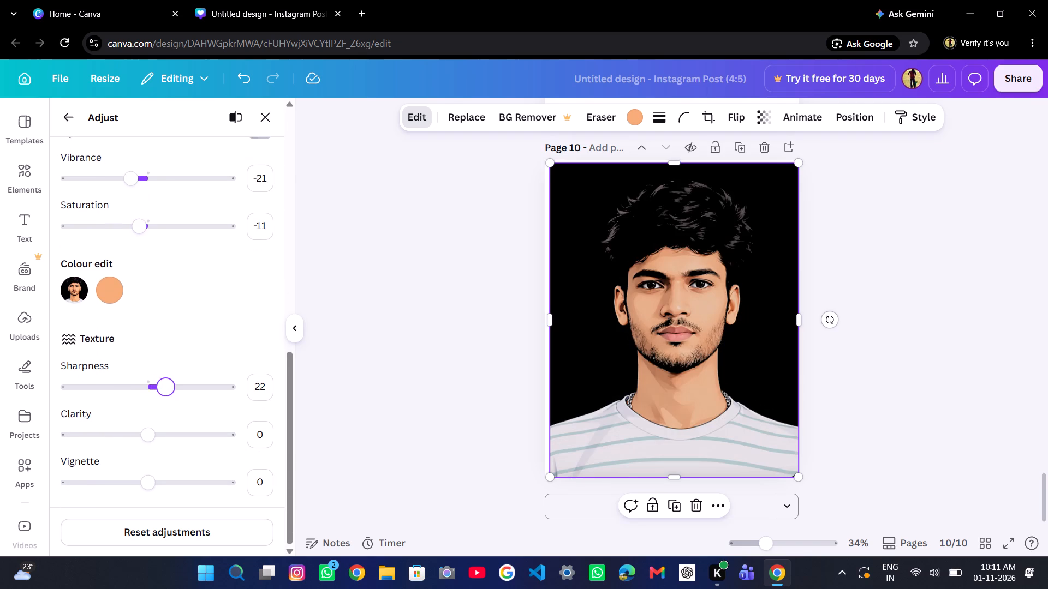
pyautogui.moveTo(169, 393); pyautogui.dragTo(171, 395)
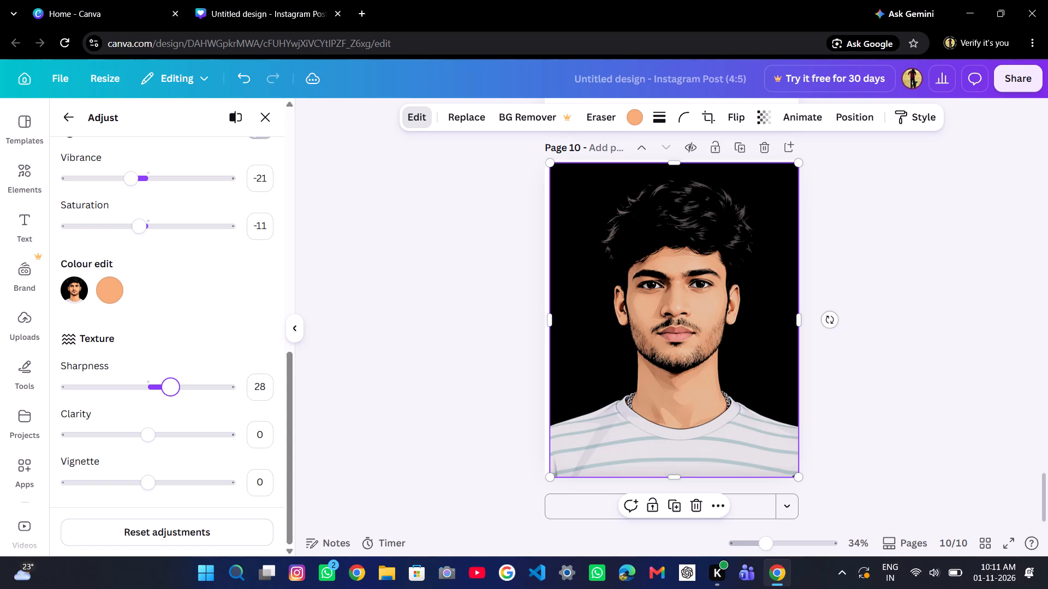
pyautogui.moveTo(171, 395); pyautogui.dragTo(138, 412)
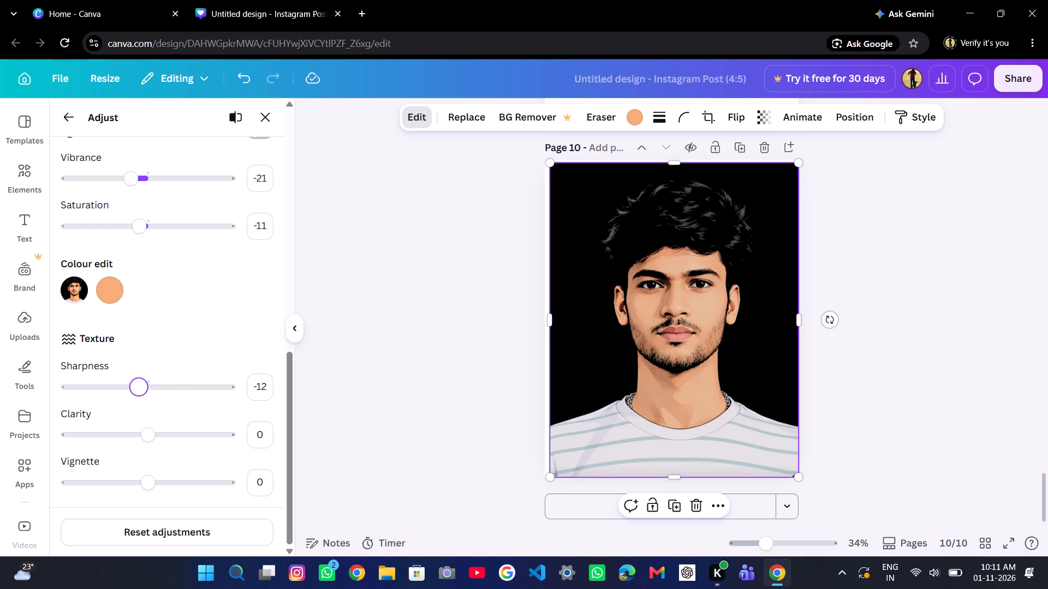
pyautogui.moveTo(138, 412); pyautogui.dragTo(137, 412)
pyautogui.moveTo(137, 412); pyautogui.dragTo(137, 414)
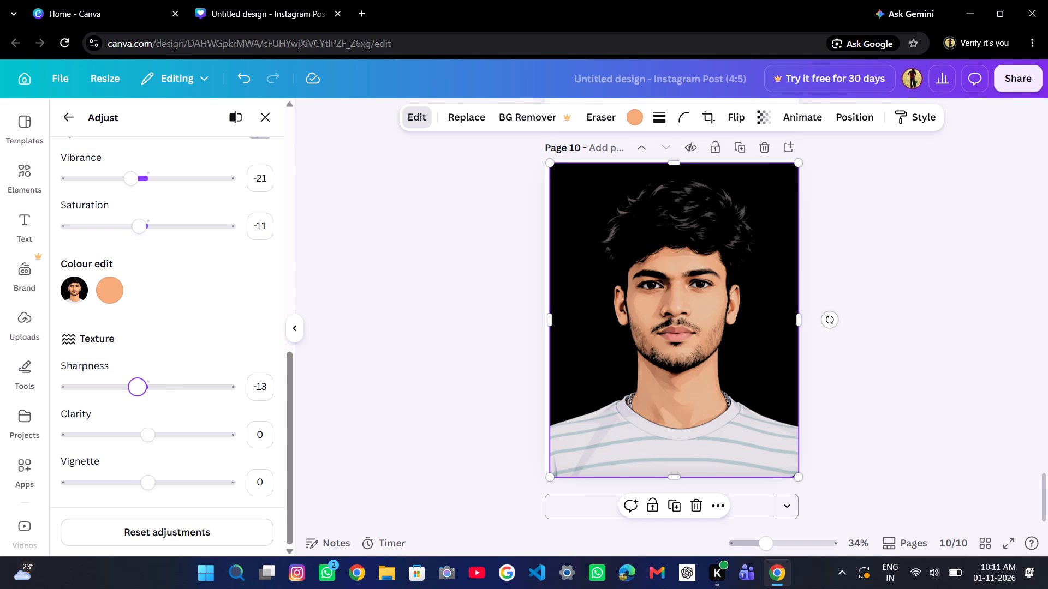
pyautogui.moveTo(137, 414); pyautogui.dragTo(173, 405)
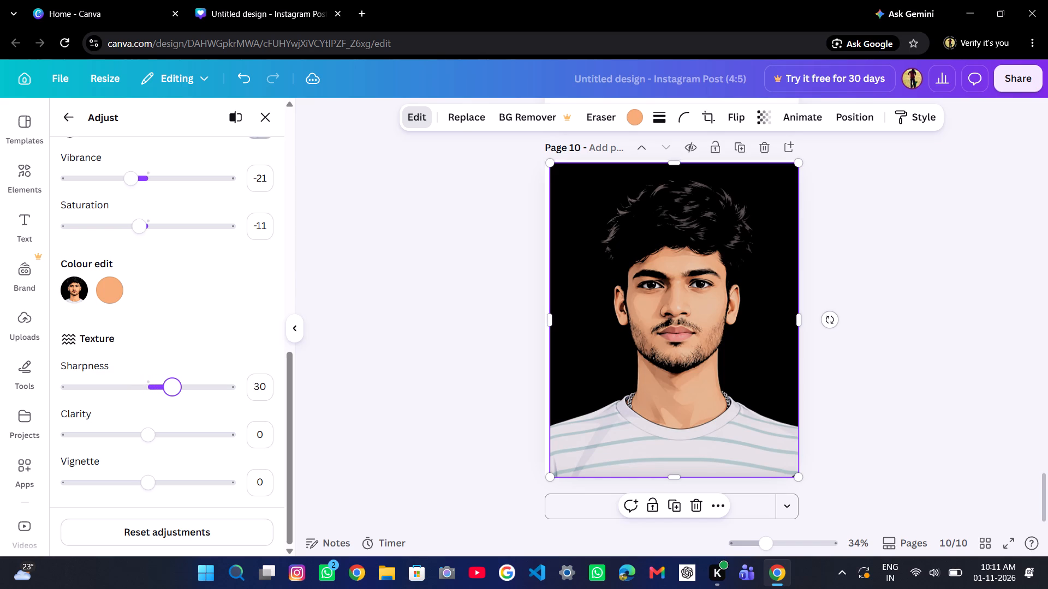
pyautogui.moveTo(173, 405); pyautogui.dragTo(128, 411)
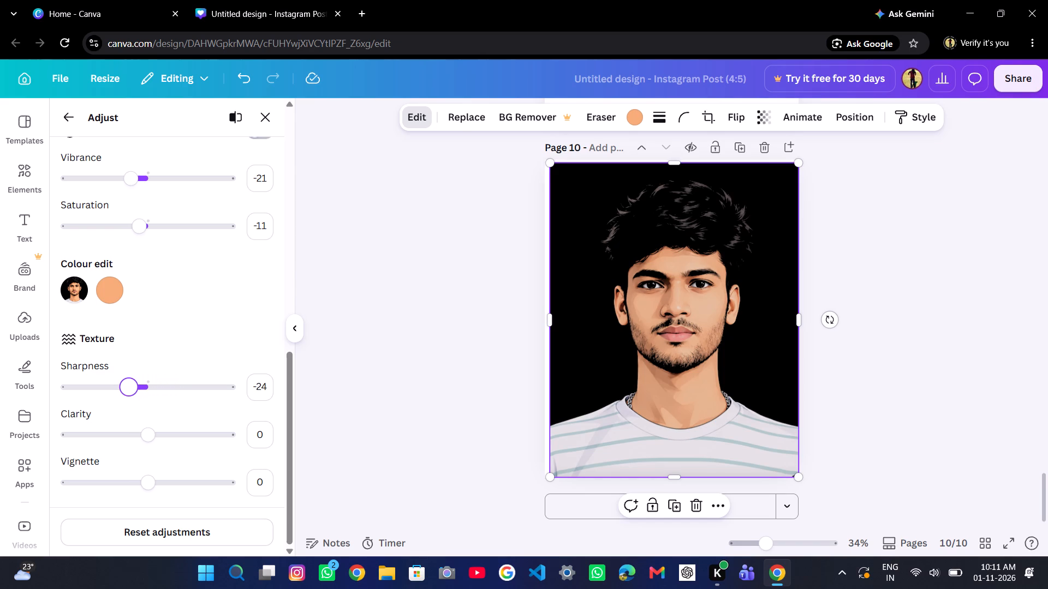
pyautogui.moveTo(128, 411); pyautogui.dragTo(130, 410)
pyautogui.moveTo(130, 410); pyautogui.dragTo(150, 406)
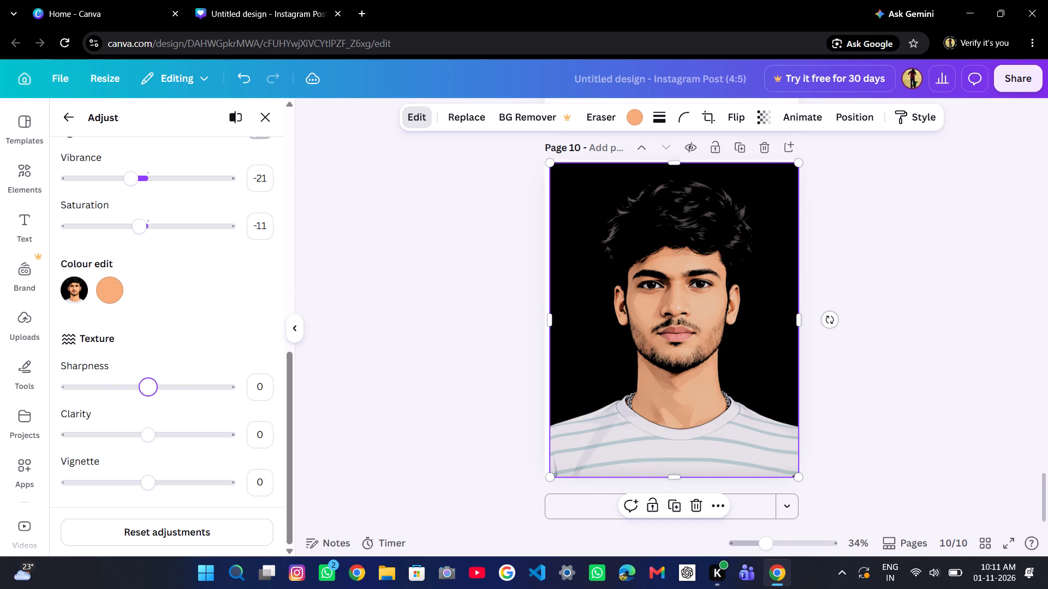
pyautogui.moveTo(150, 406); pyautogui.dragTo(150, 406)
# Adjust the portrait's clarity, trying levels such as 26, -76 and 100, and settle on -48.
pyautogui.moveTo(148, 435); pyautogui.dragTo(169, 435)
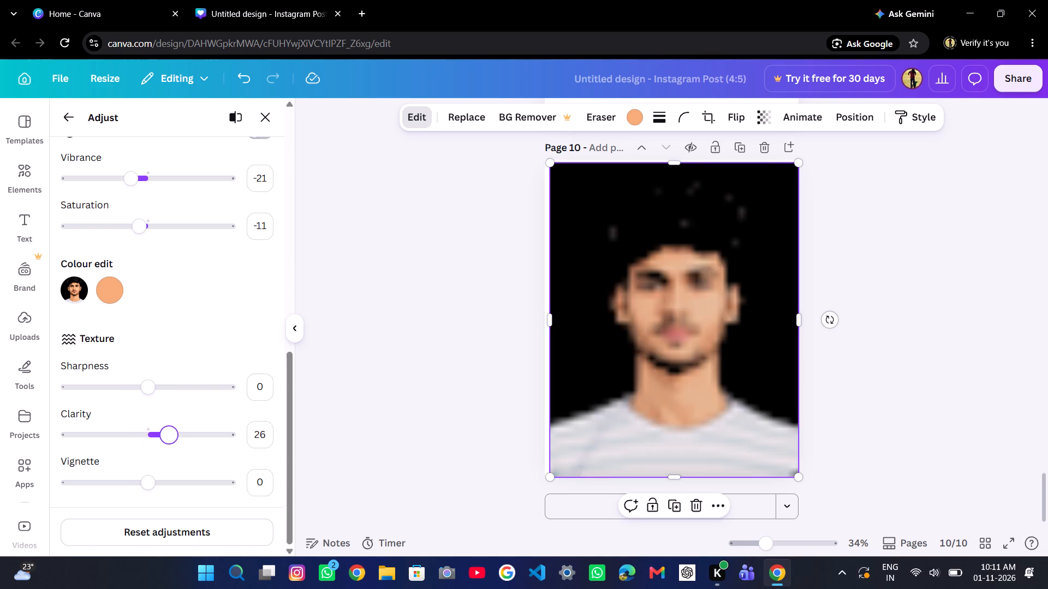
pyautogui.moveTo(169, 435); pyautogui.dragTo(113, 453)
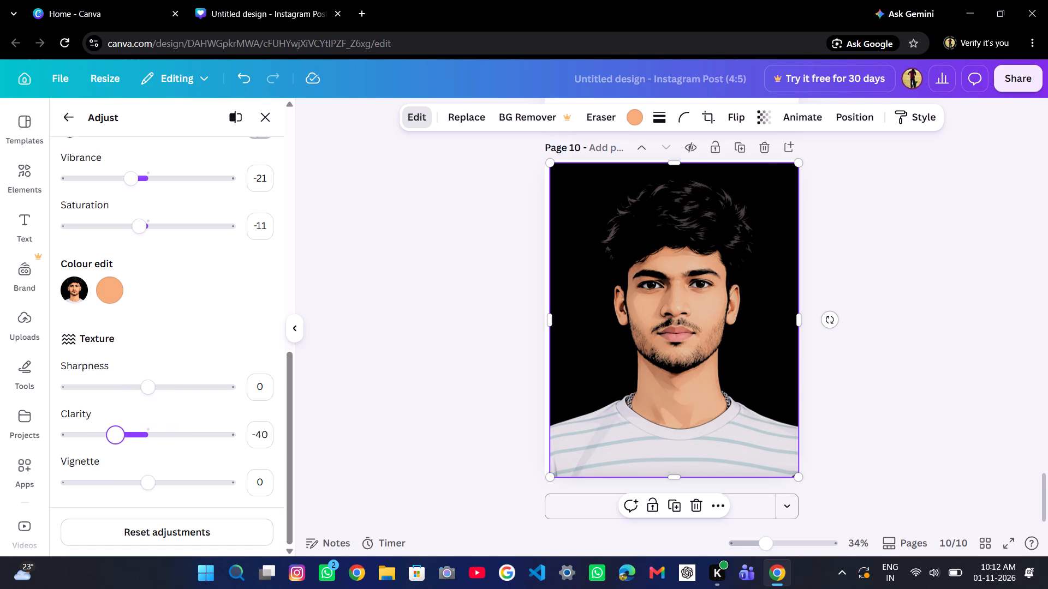
pyautogui.moveTo(113, 453); pyautogui.dragTo(97, 455)
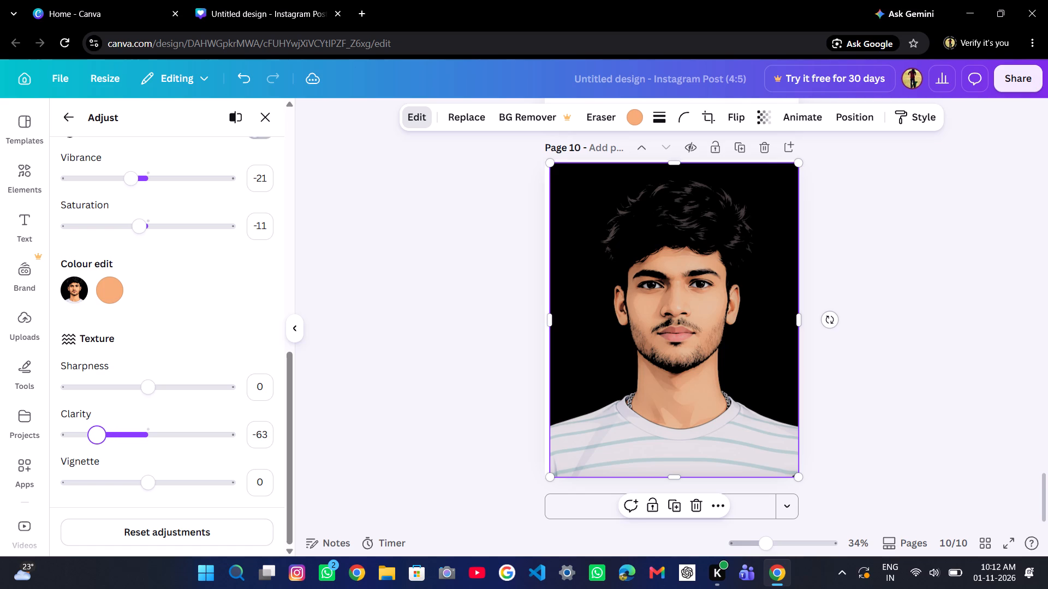
pyautogui.moveTo(97, 455); pyautogui.dragTo(102, 455)
pyautogui.moveTo(102, 455); pyautogui.dragTo(92, 455)
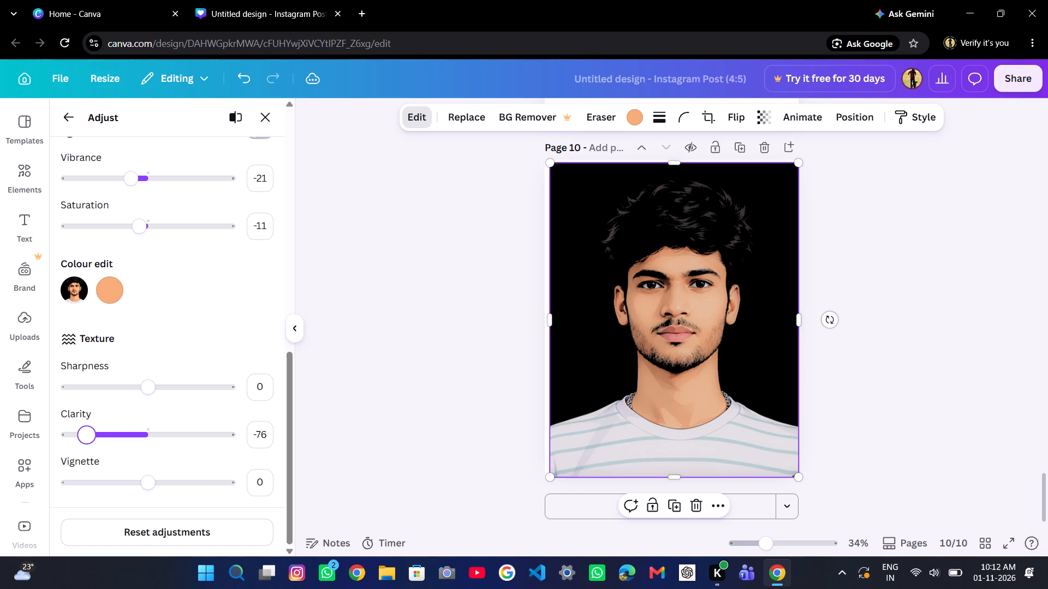
pyautogui.moveTo(92, 455); pyautogui.dragTo(241, 472)
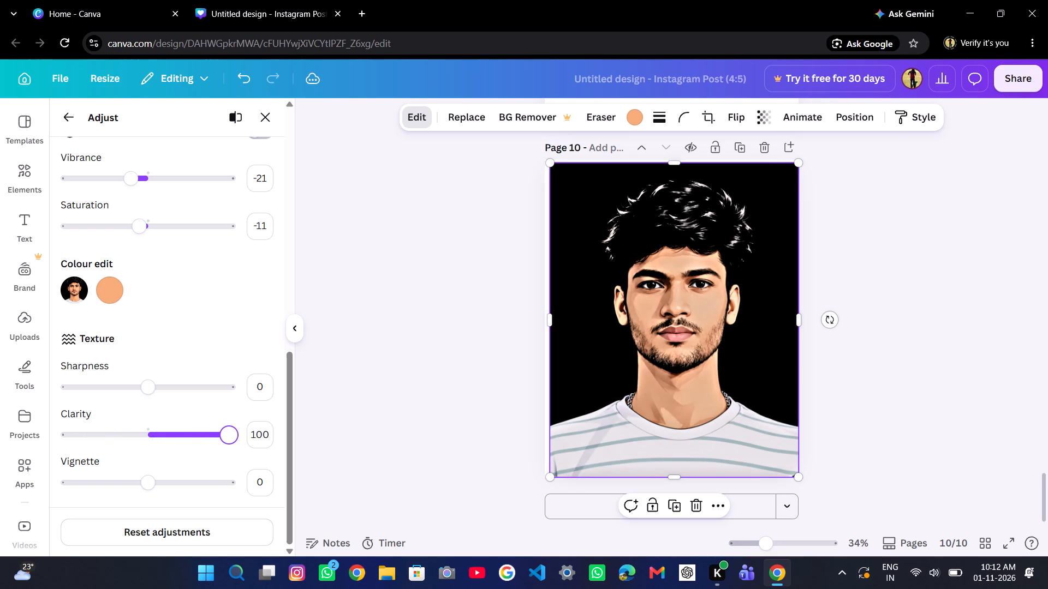
pyautogui.moveTo(241, 472); pyautogui.dragTo(147, 488)
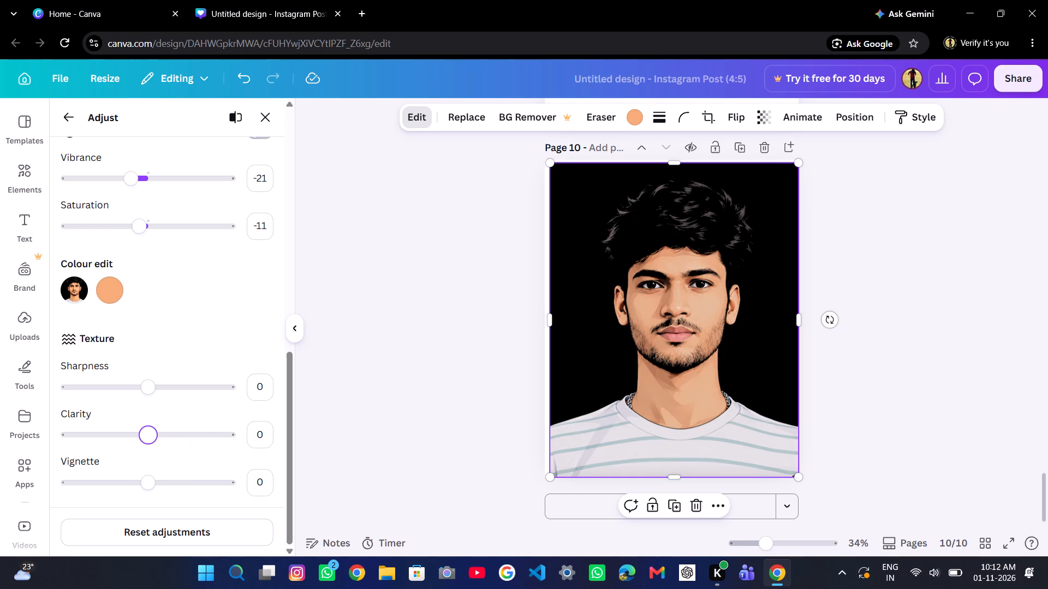
pyautogui.moveTo(147, 488); pyautogui.dragTo(122, 494)
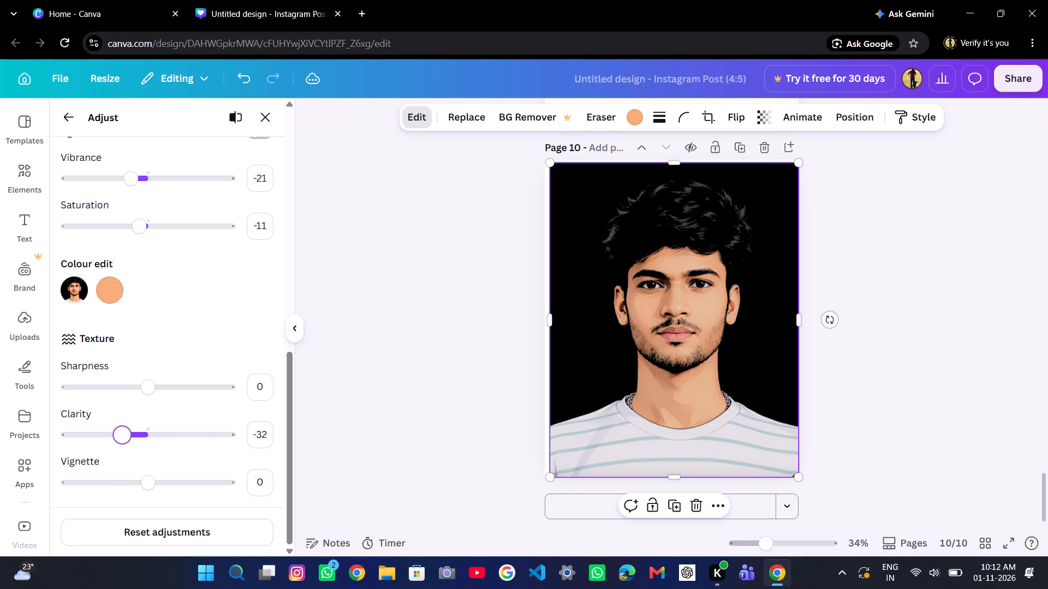
pyautogui.moveTo(122, 494); pyautogui.dragTo(108, 501)
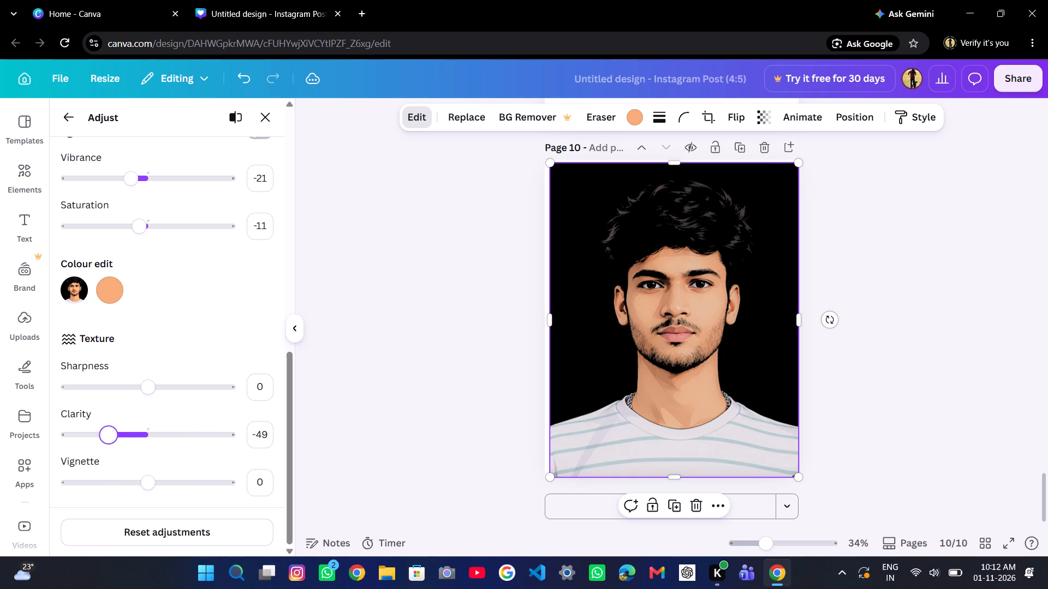
pyautogui.moveTo(108, 501); pyautogui.dragTo(108, 501)
pyautogui.moveTo(108, 501); pyautogui.dragTo(109, 500)
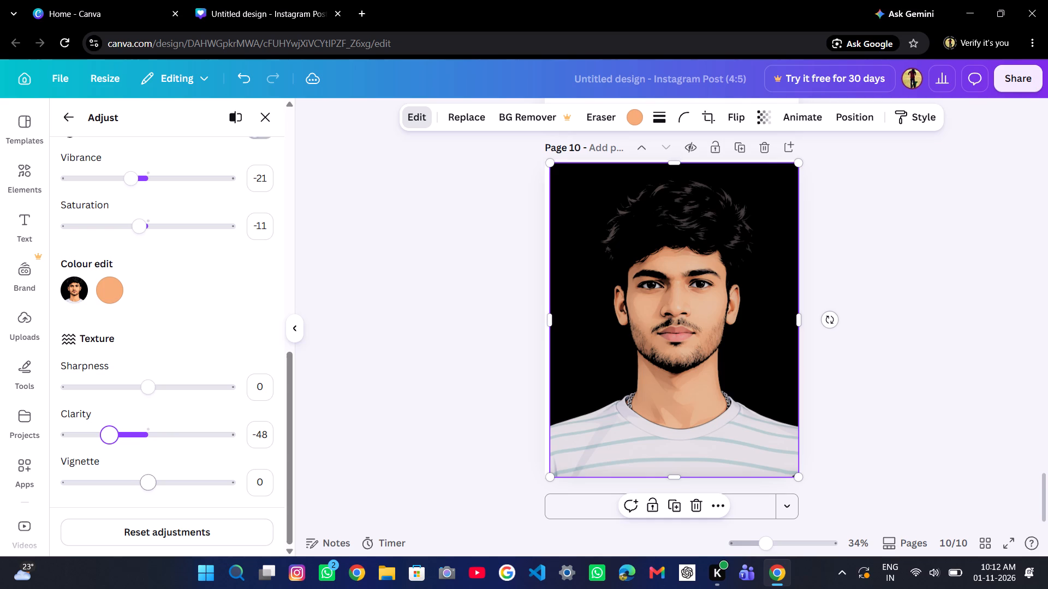
# Adjust the portrait's vignette, trying levels such as 48 and -33, and settle on 37.
pyautogui.moveTo(148, 483); pyautogui.dragTo(177, 484)
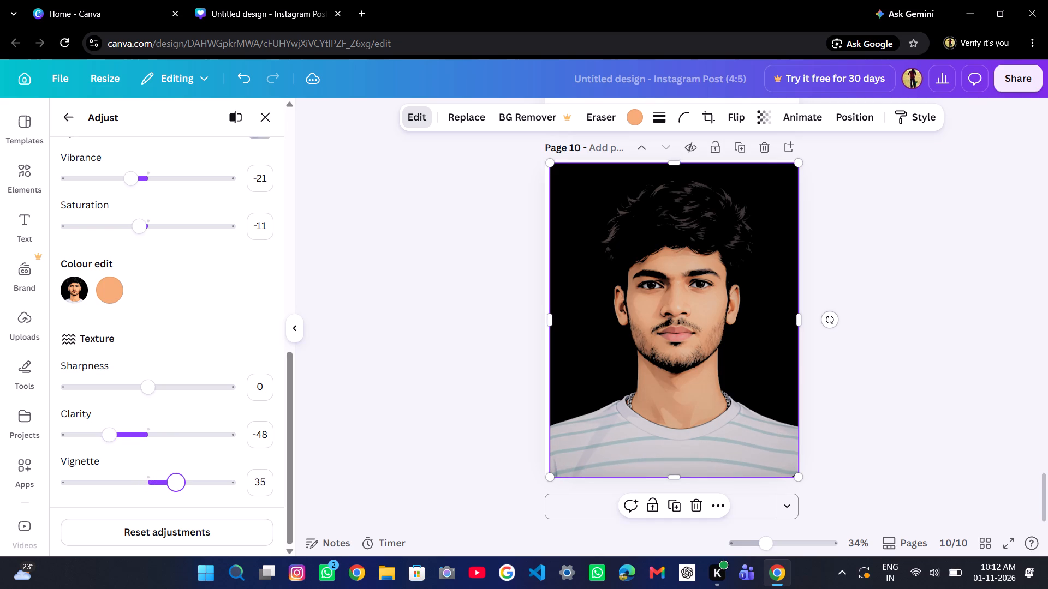
pyautogui.moveTo(177, 484); pyautogui.dragTo(181, 486)
pyautogui.moveTo(181, 486); pyautogui.dragTo(121, 498)
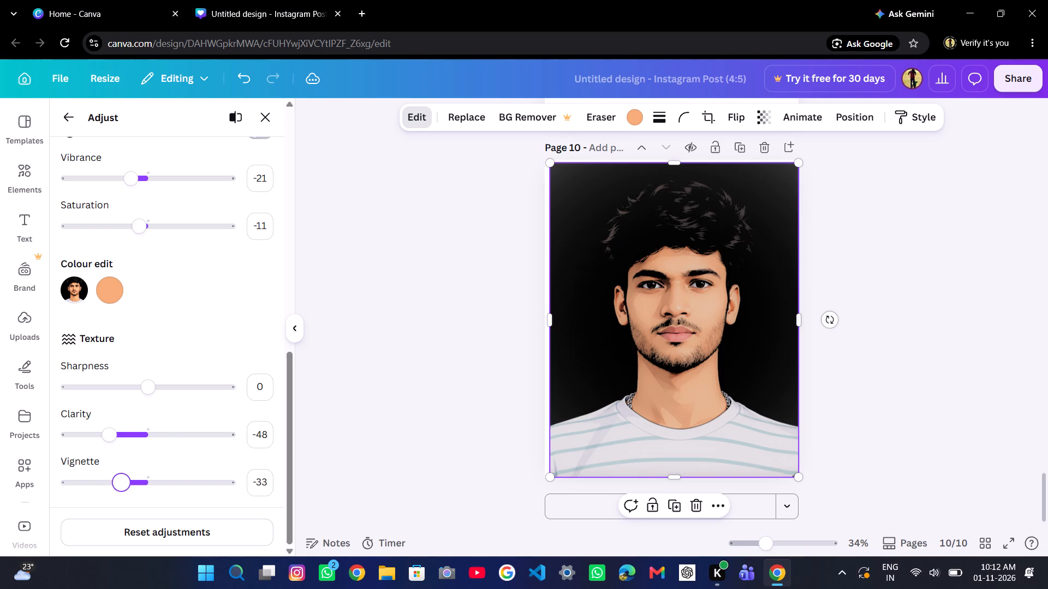
pyautogui.moveTo(121, 498); pyautogui.dragTo(153, 498)
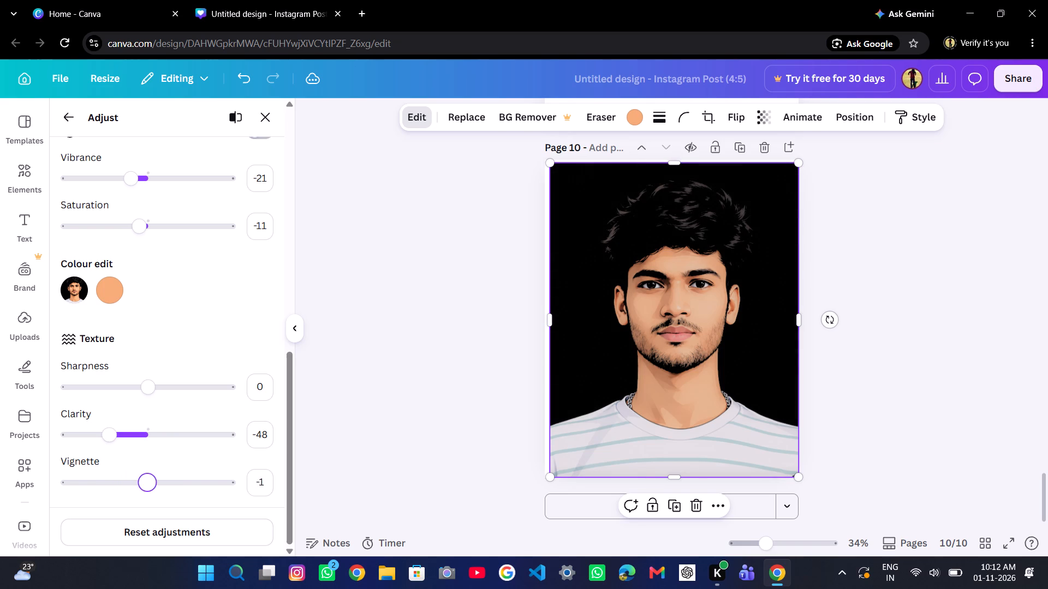
pyautogui.moveTo(153, 498); pyautogui.dragTo(178, 498)
# Review the portrait's texture, colour, light and white balance adjustments.
pyautogui.scroll(-1, 178, 498)
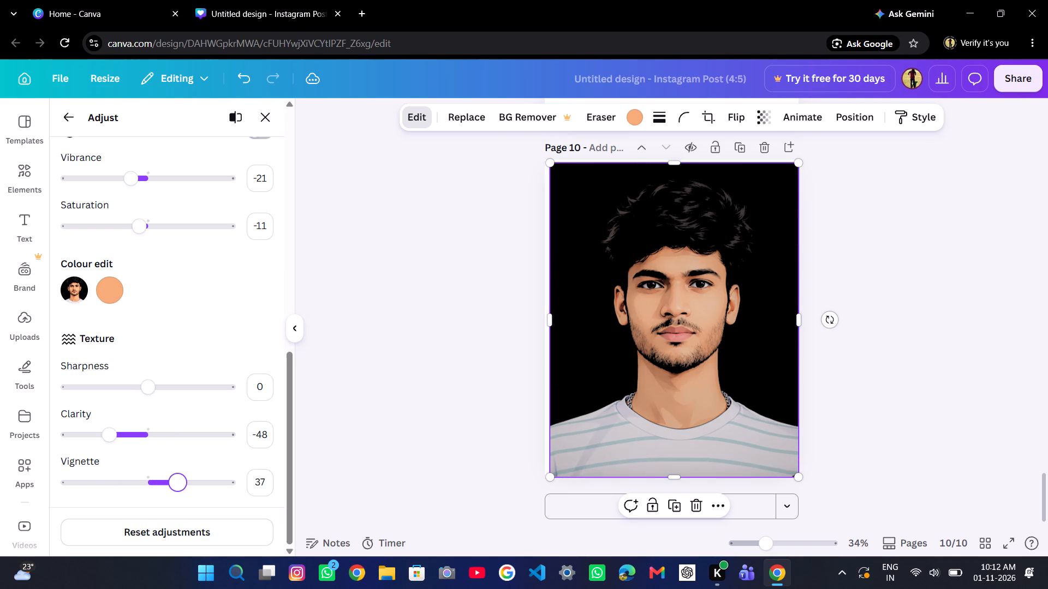
pyautogui.scroll(-1, 178, 498)
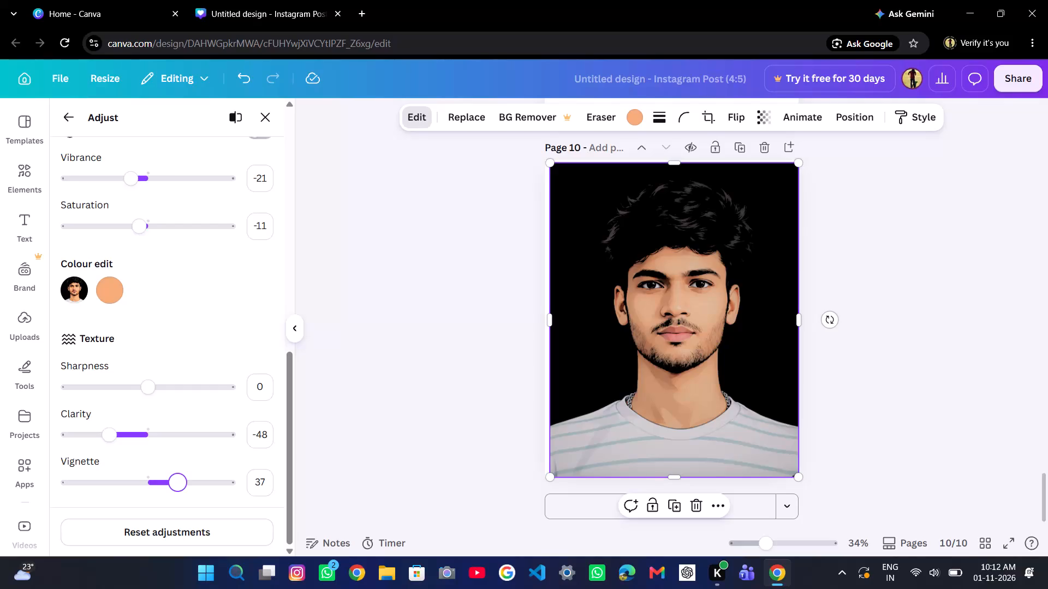
pyautogui.scroll(3, 160, 327)
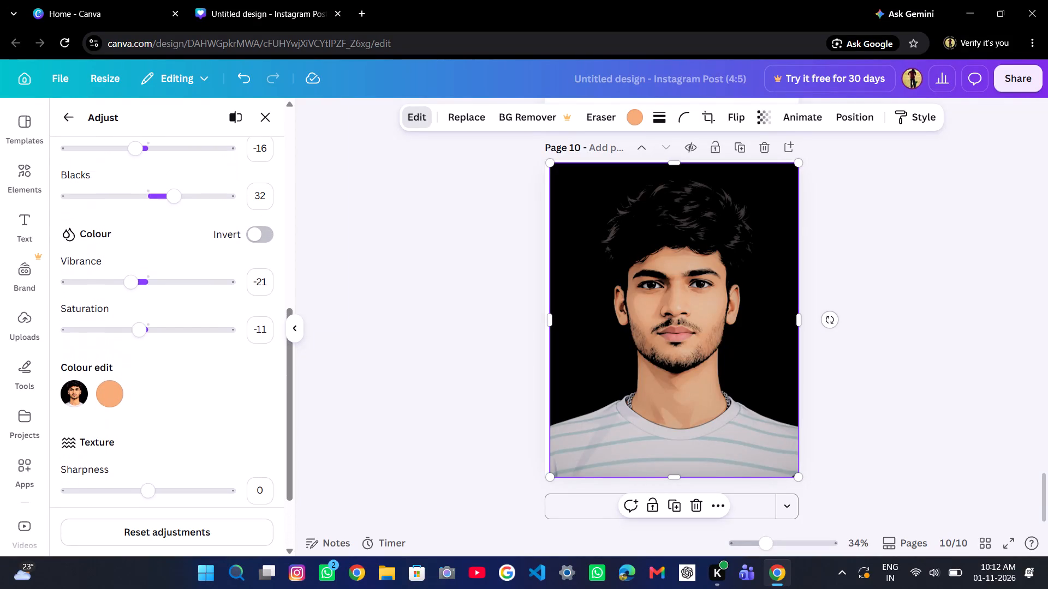
pyautogui.scroll(3, 160, 327)
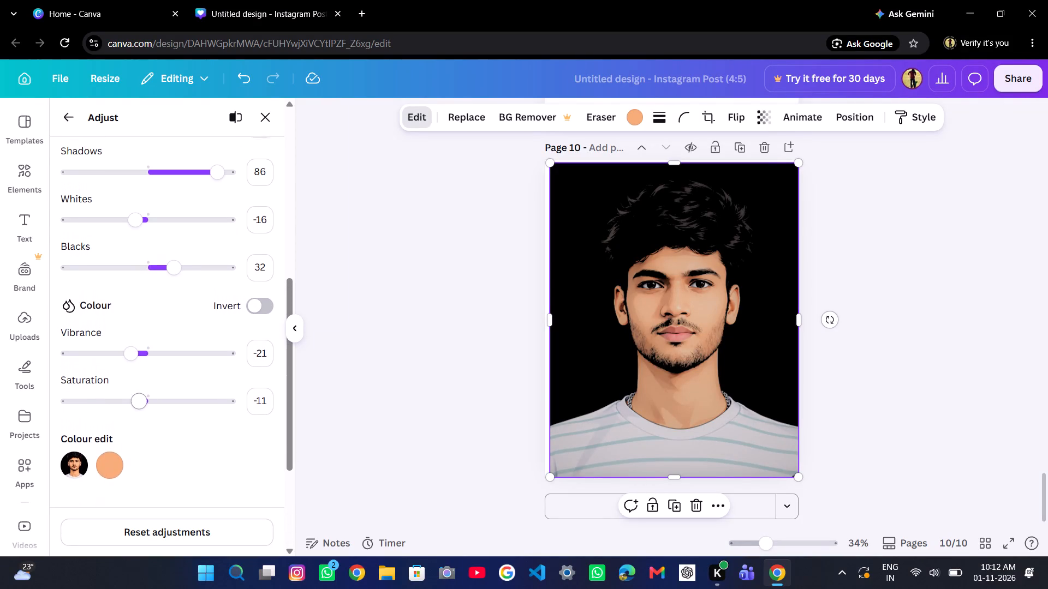
pyautogui.scroll(6, 160, 327)
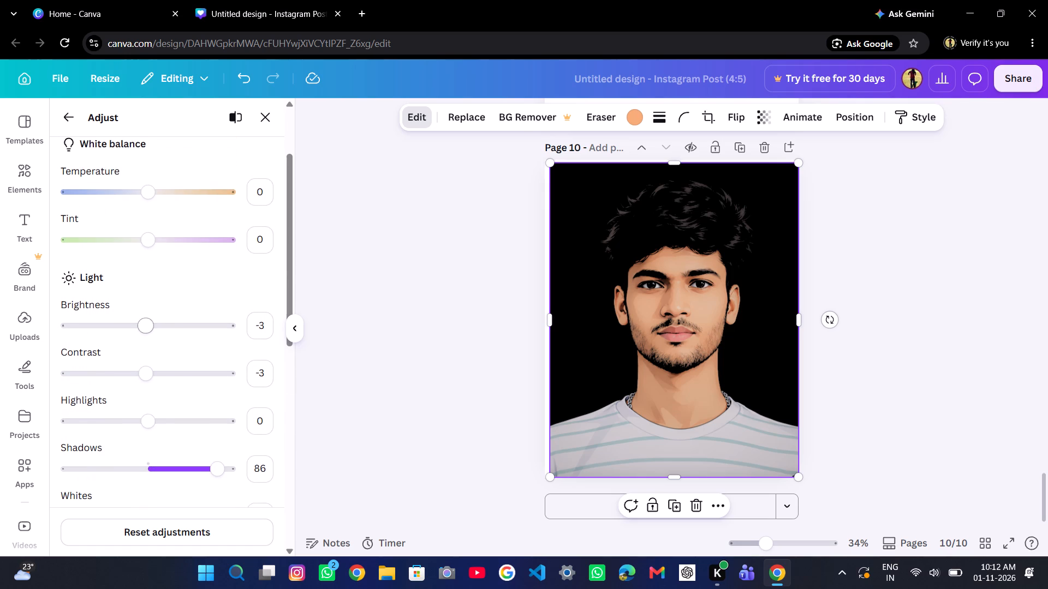
pyautogui.scroll(2, 150, 327)
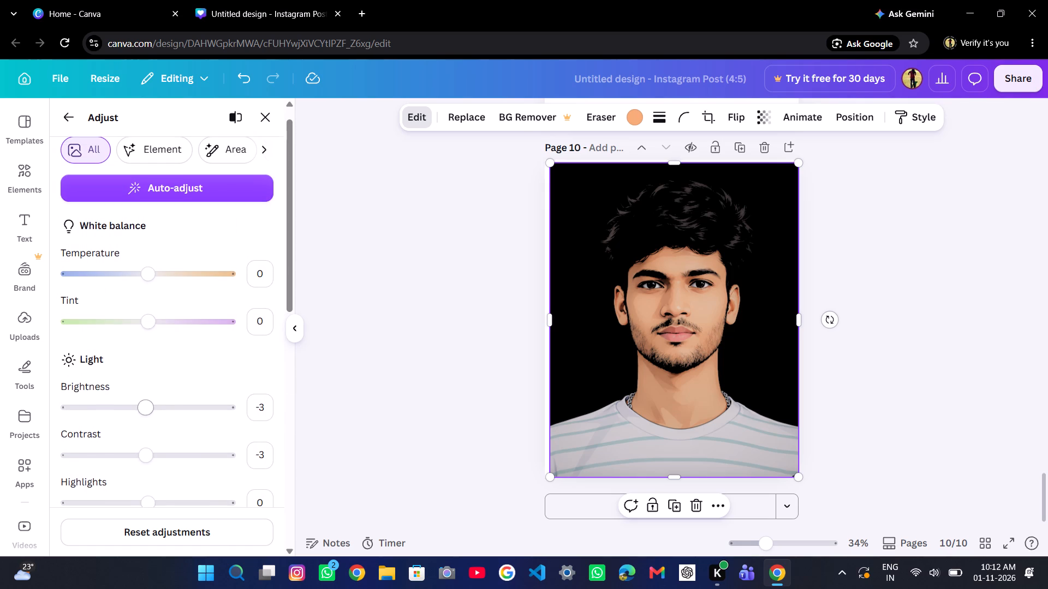
pyautogui.scroll(2, 147, 271)
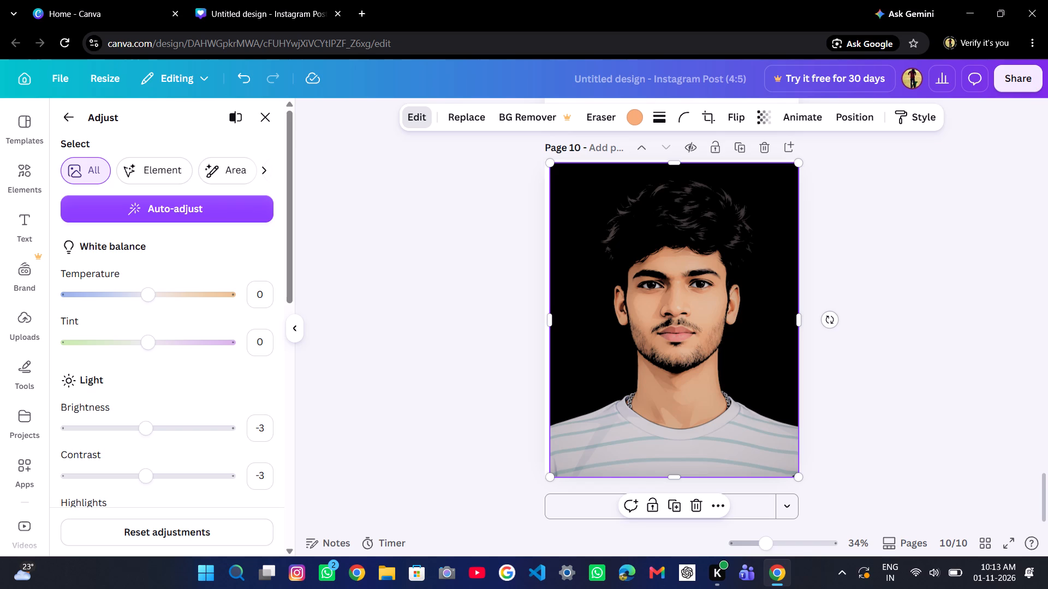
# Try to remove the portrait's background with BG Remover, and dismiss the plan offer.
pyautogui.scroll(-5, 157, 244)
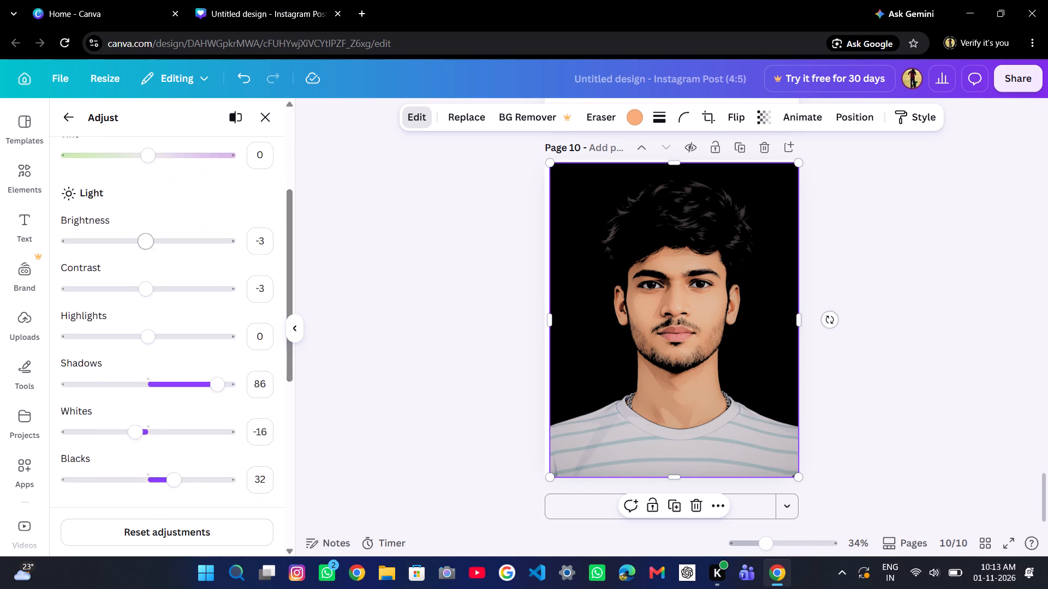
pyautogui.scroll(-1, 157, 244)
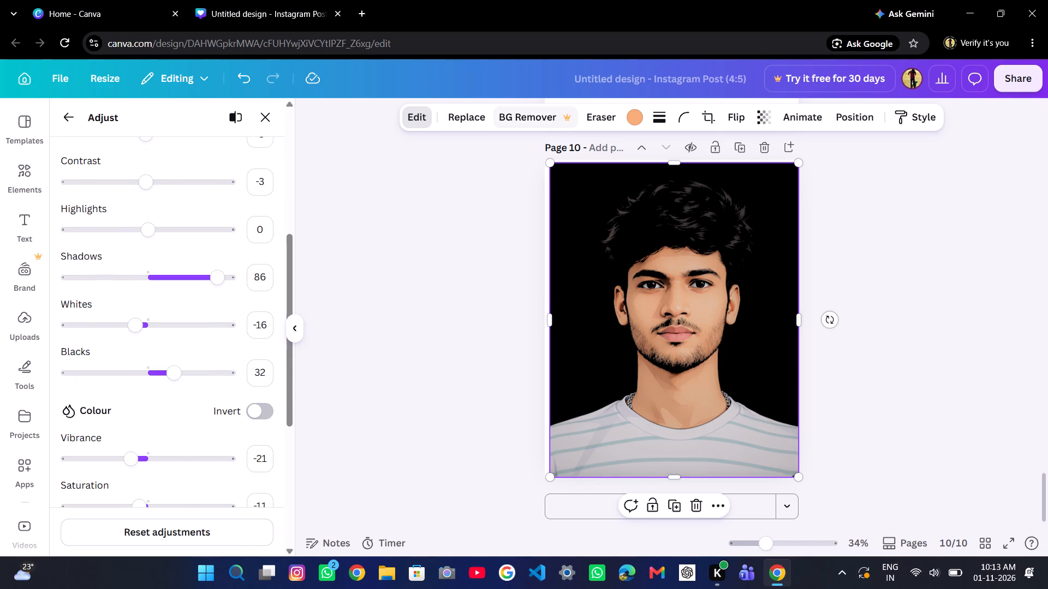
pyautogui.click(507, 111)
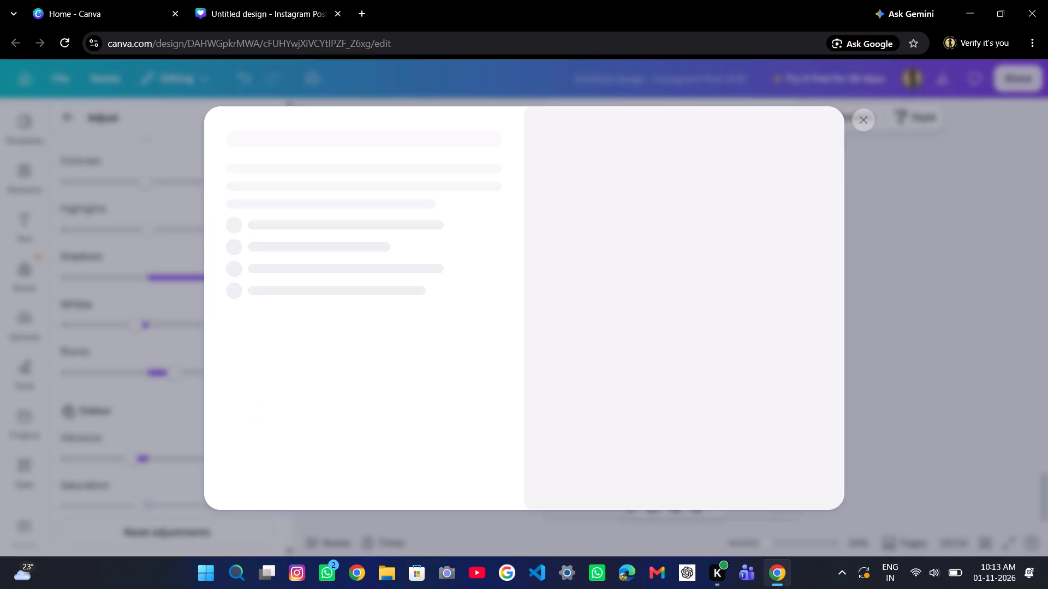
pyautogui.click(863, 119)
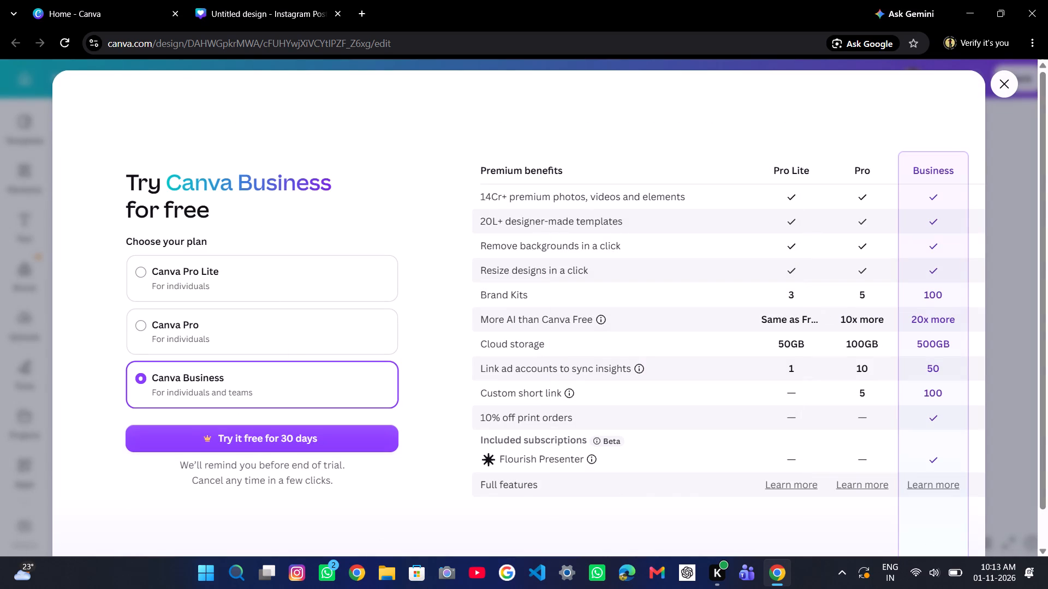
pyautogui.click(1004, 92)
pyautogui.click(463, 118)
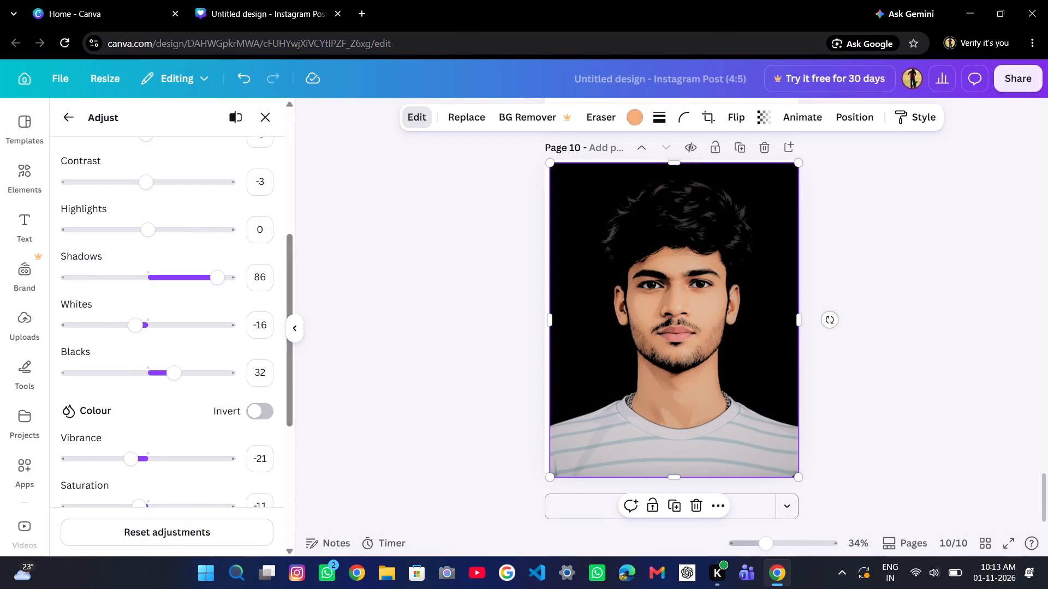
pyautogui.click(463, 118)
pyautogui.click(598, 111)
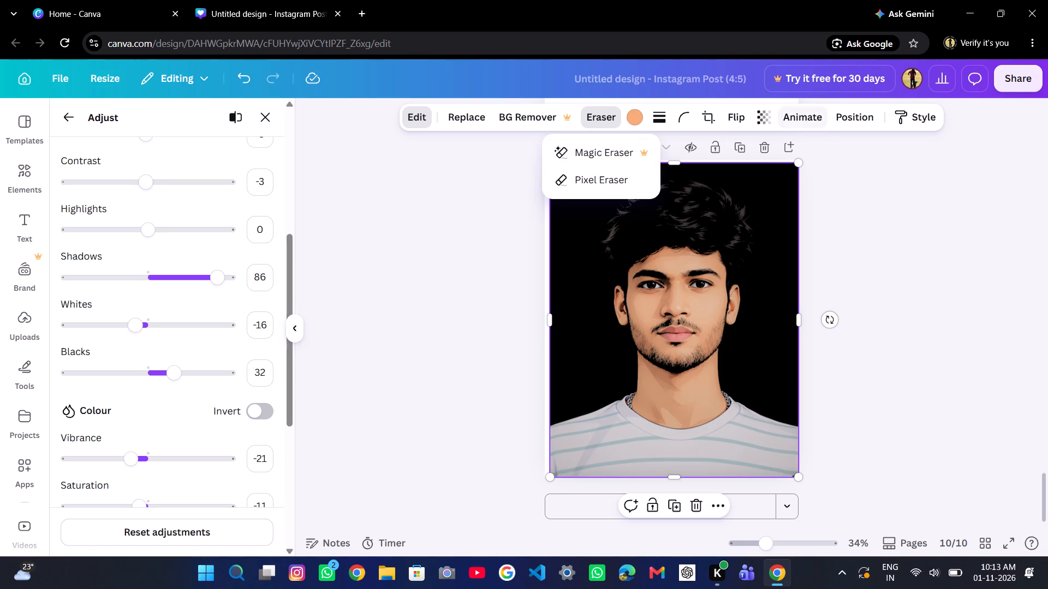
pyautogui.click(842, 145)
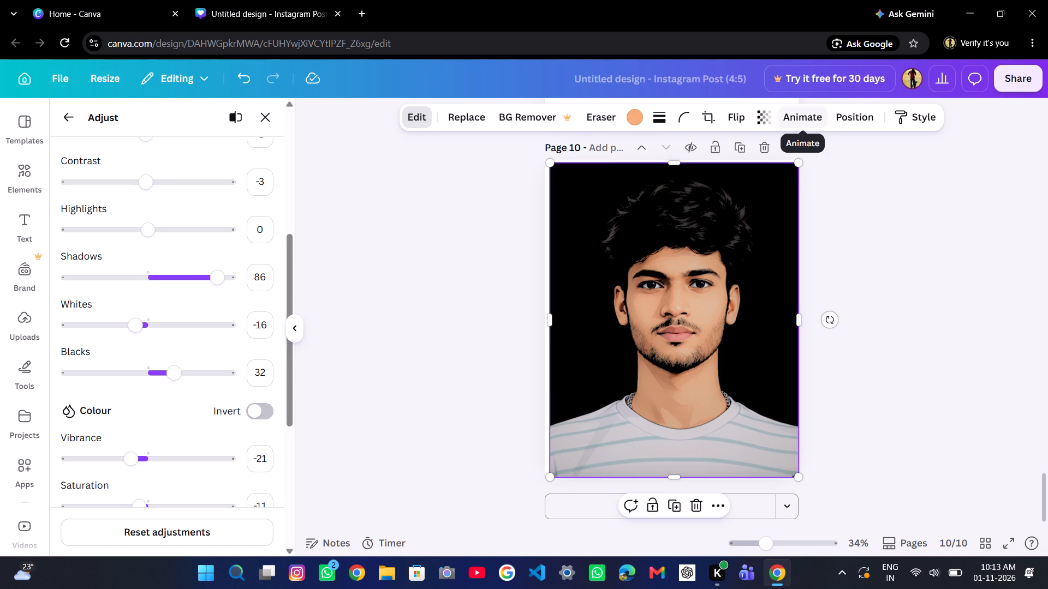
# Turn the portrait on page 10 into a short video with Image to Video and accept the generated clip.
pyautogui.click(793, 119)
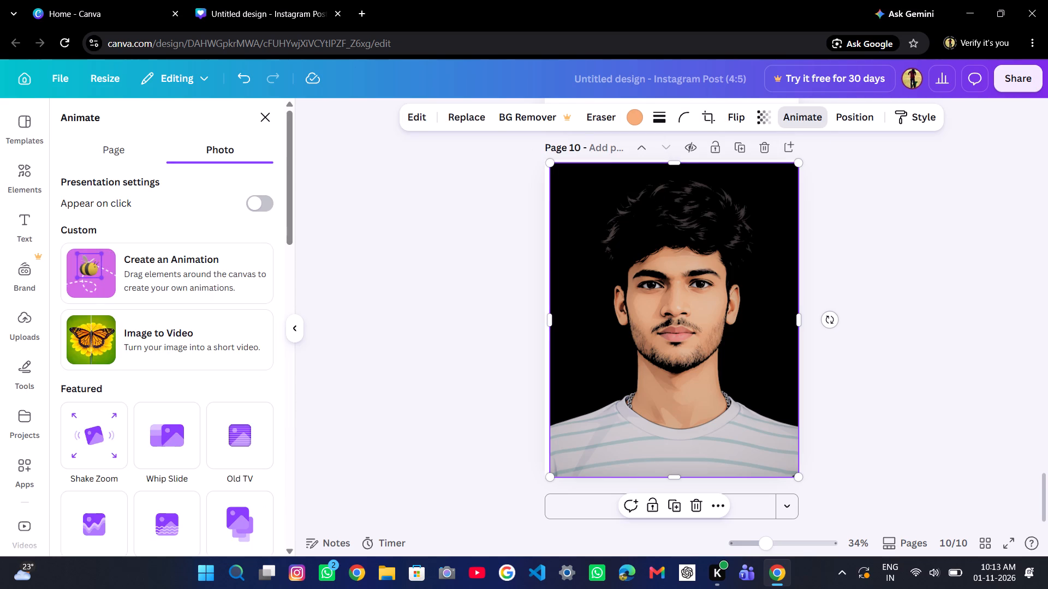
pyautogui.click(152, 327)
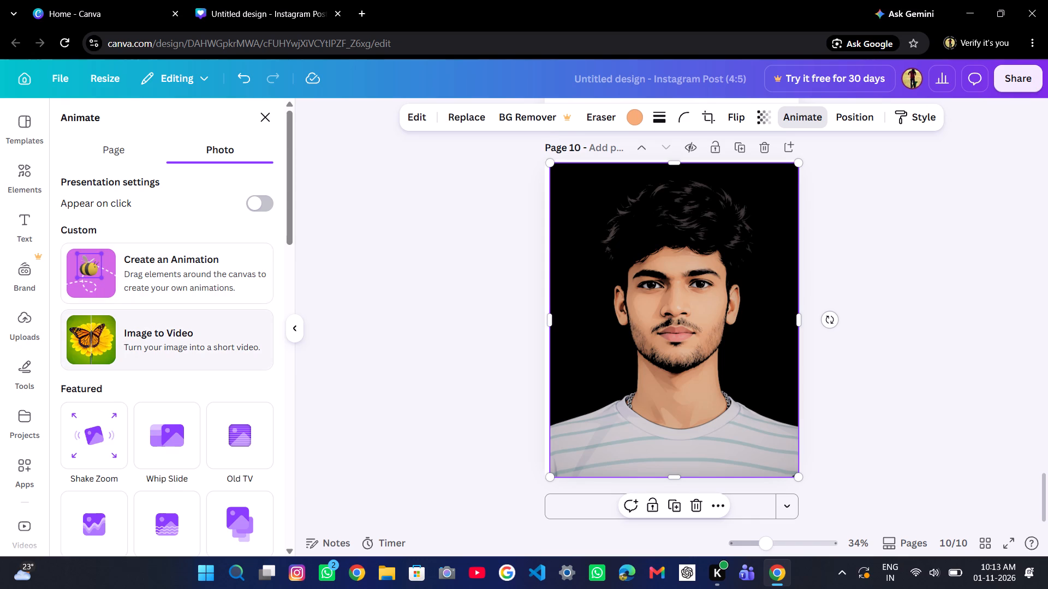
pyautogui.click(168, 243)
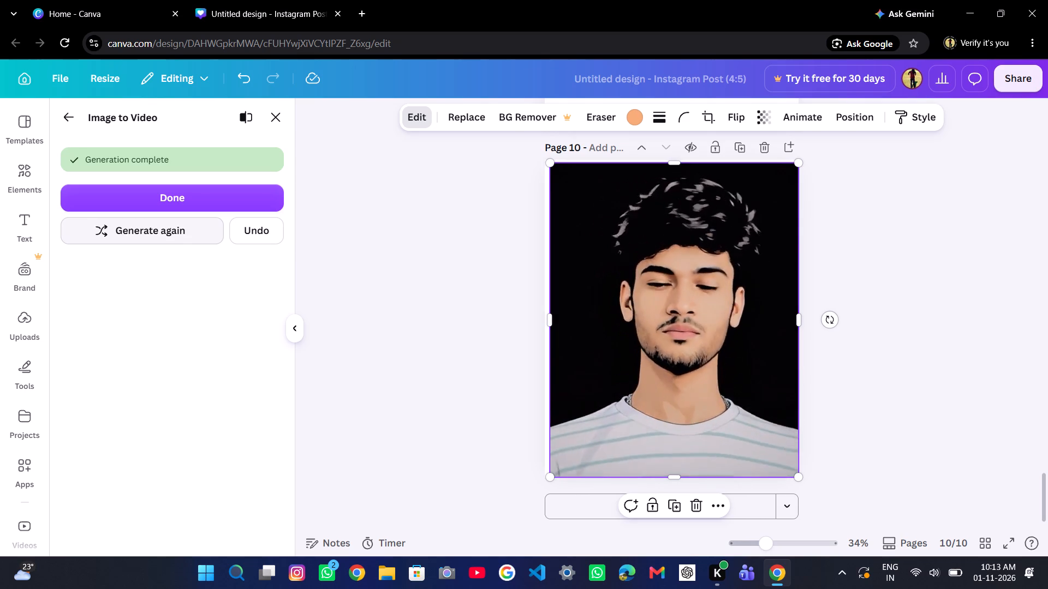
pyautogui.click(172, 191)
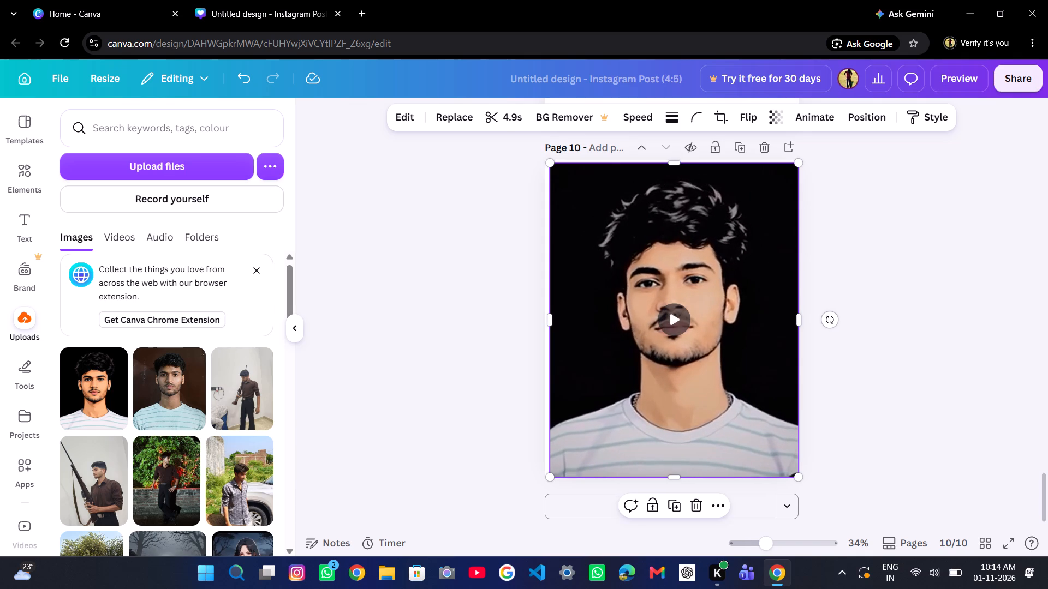
# Play the generated portrait video on page 10 several times to examine its motion.
pyautogui.click(674, 323)
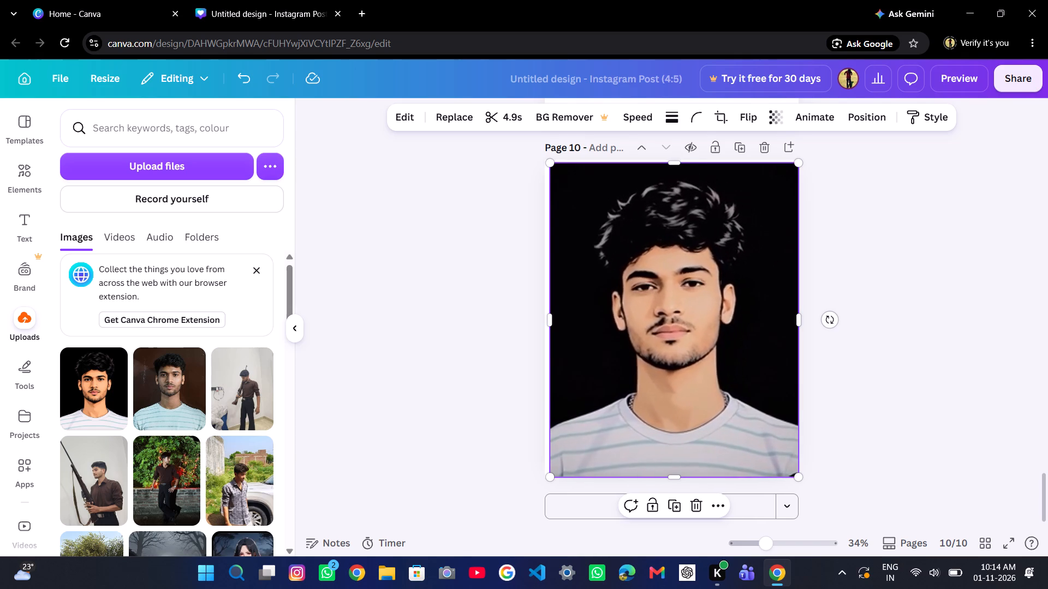
pyautogui.click(674, 323)
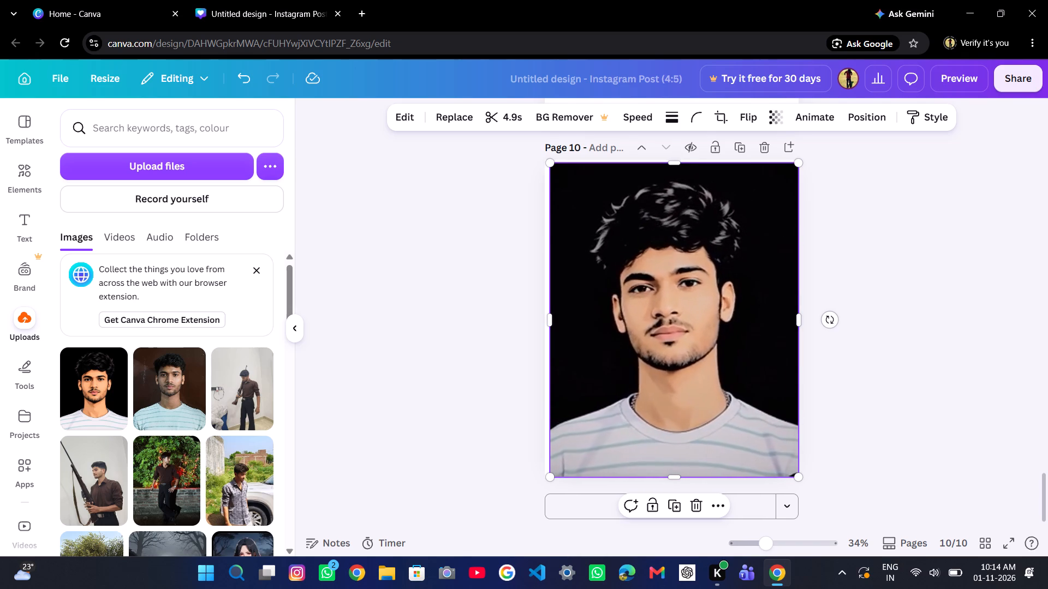
pyautogui.click(674, 323)
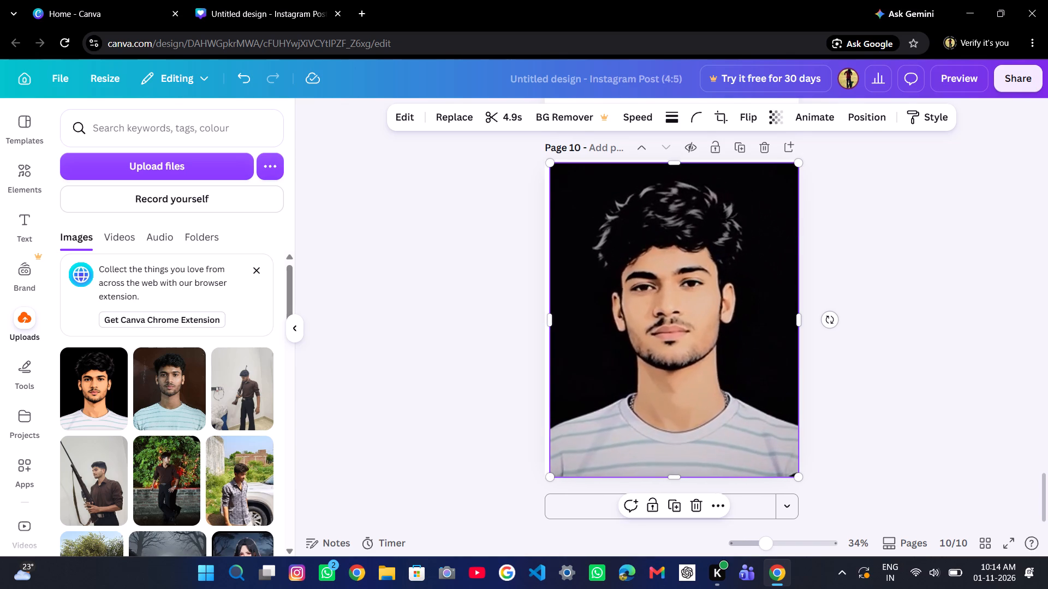
pyautogui.click(674, 323)
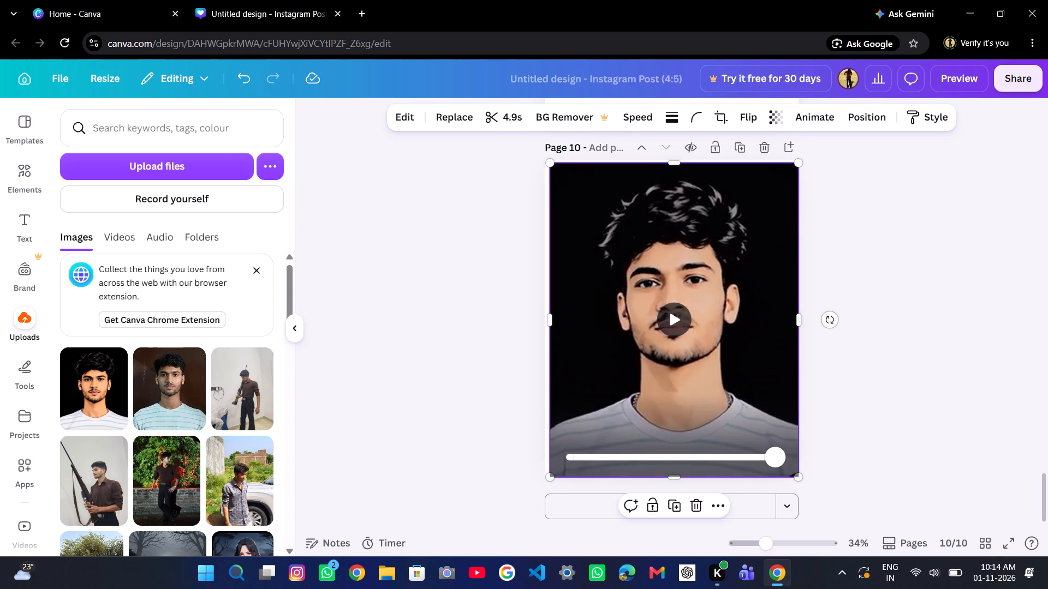
pyautogui.click(674, 323)
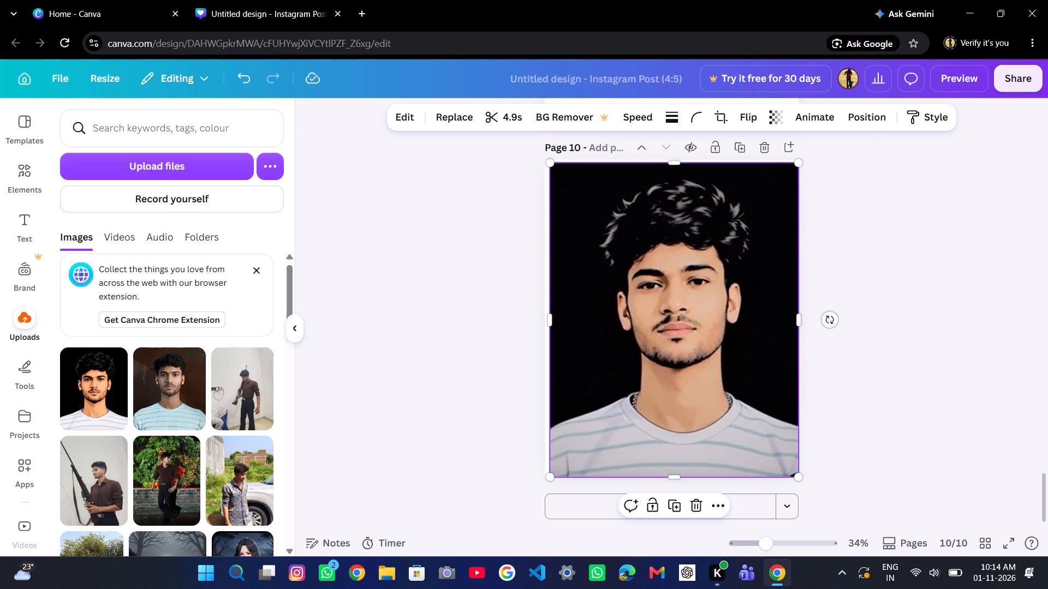
pyautogui.click(674, 323)
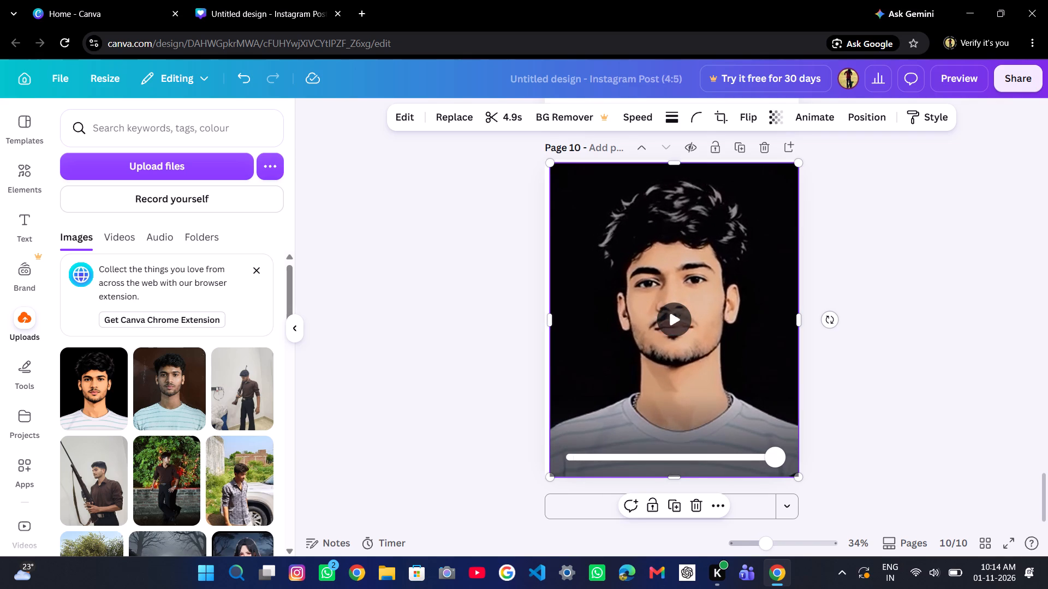
pyautogui.click(674, 323)
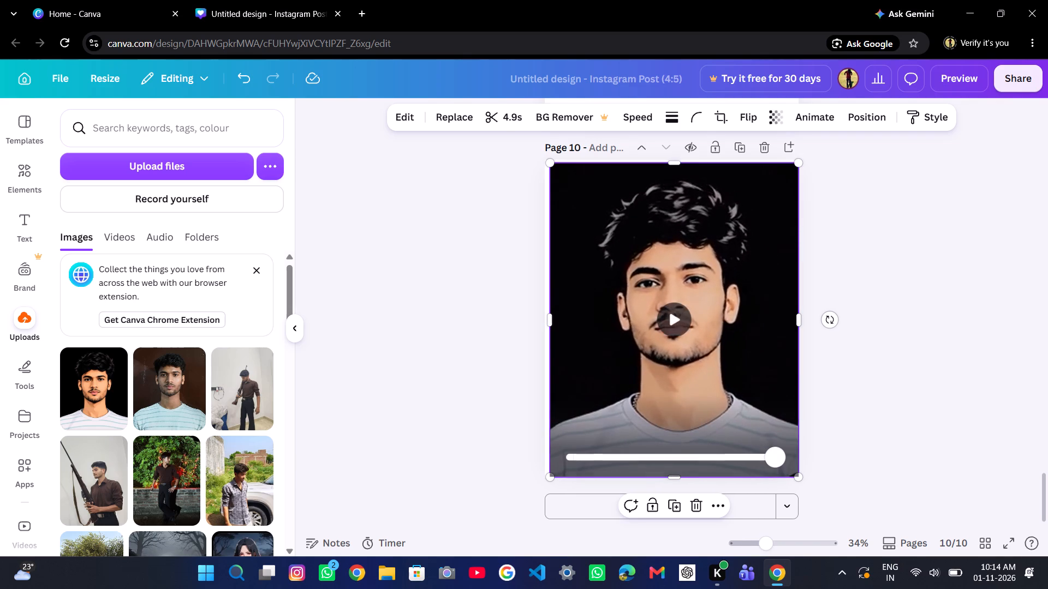
pyautogui.click(674, 323)
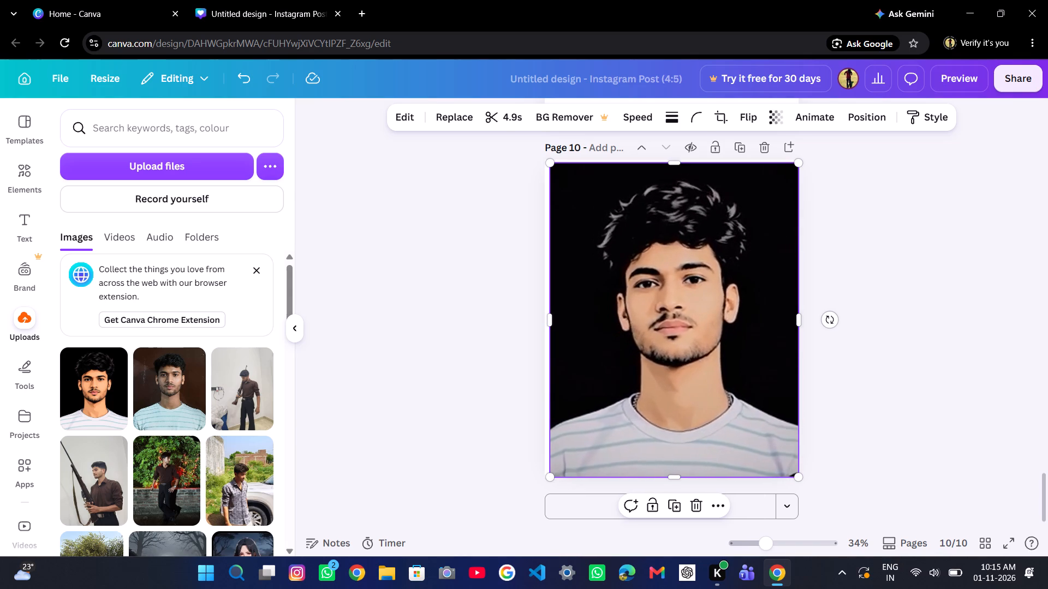
pyautogui.click(674, 323)
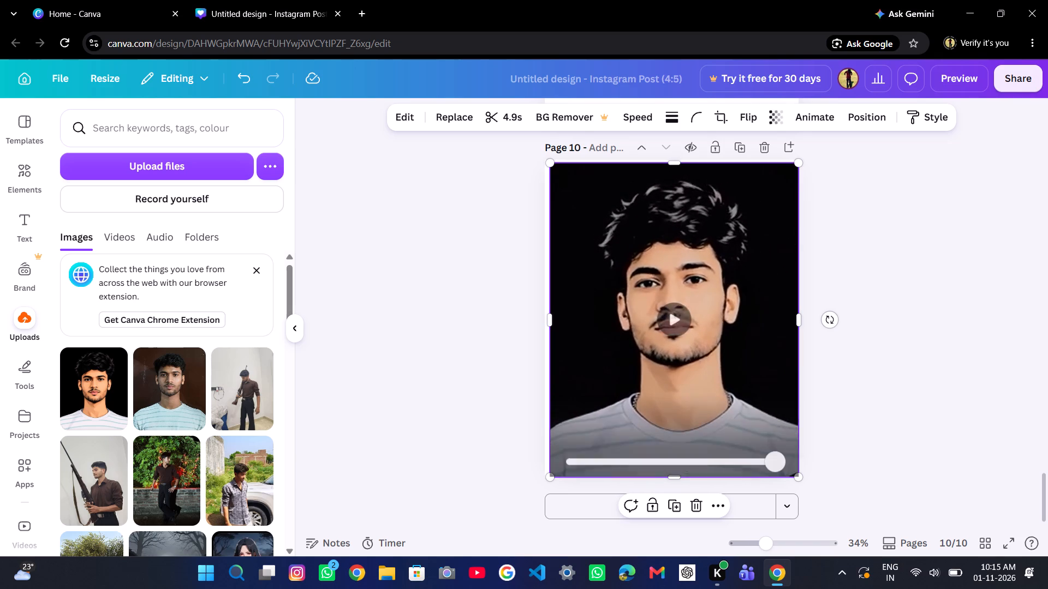
pyautogui.click(674, 323)
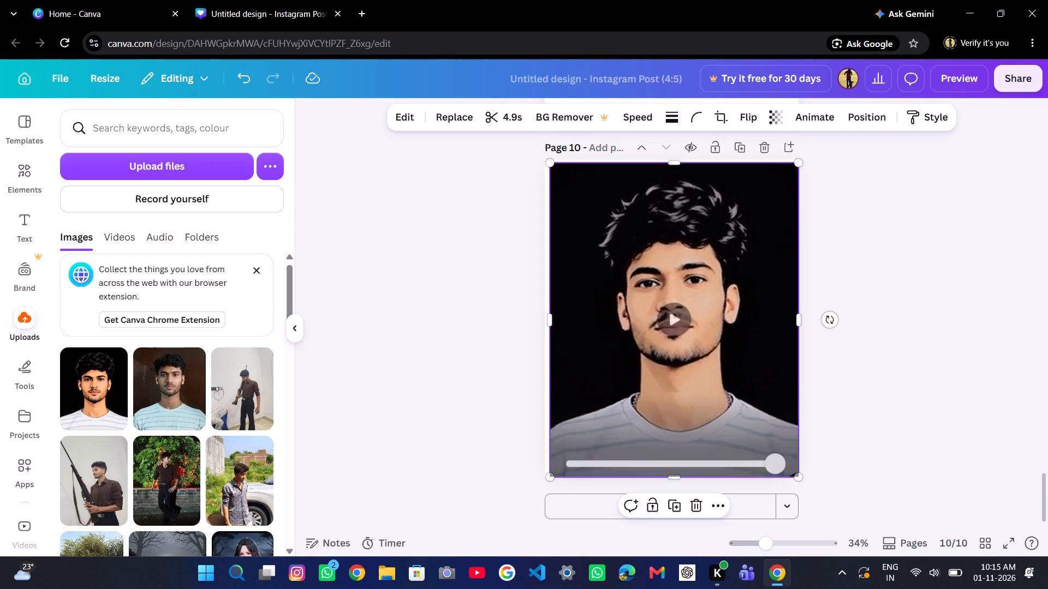
pyautogui.click(674, 323)
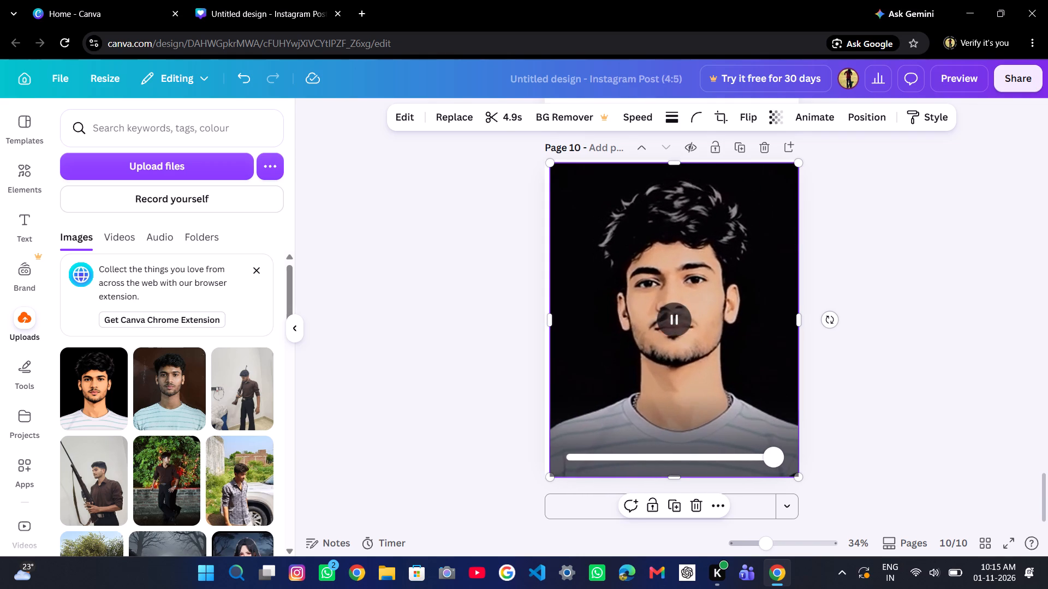
pyautogui.click(676, 320)
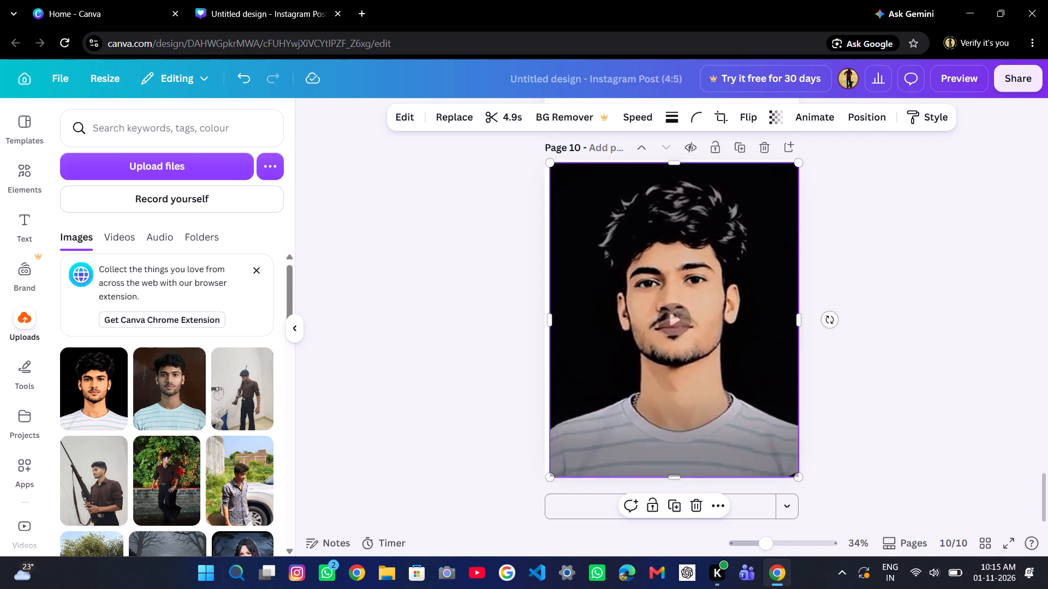
pyautogui.click(676, 320)
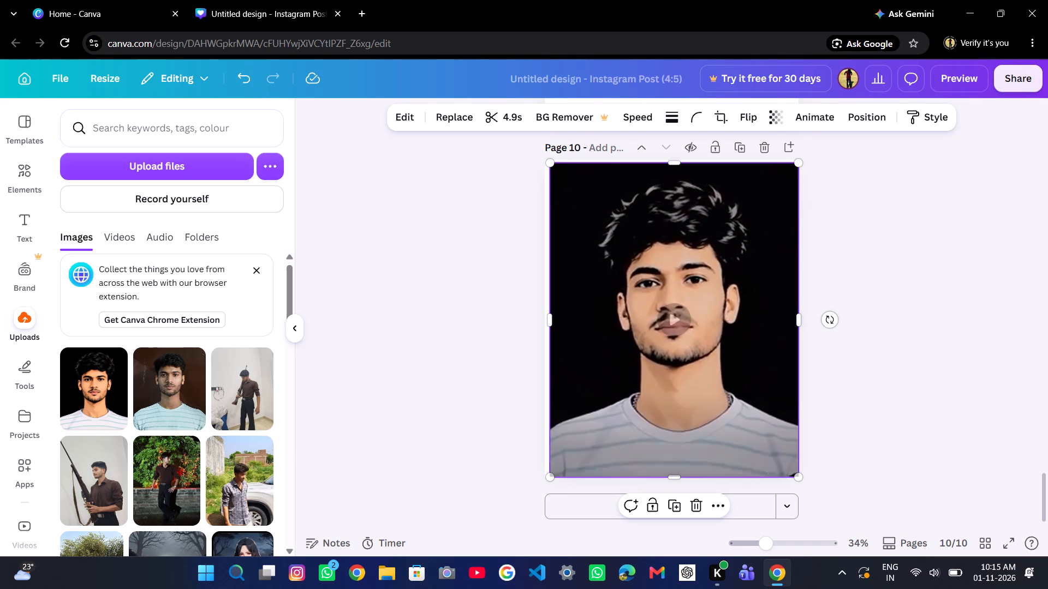
pyautogui.click(676, 320)
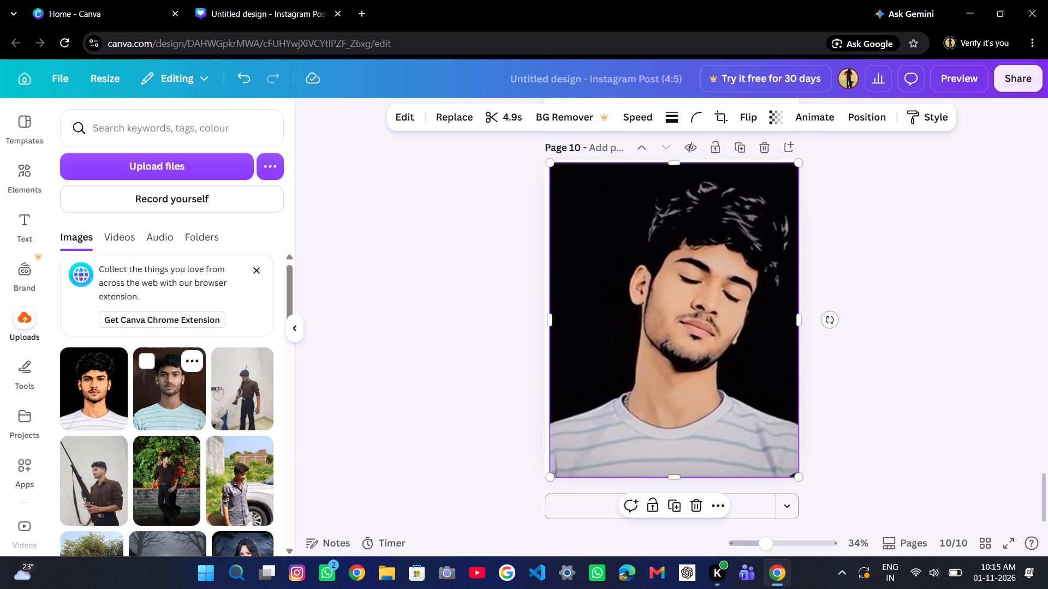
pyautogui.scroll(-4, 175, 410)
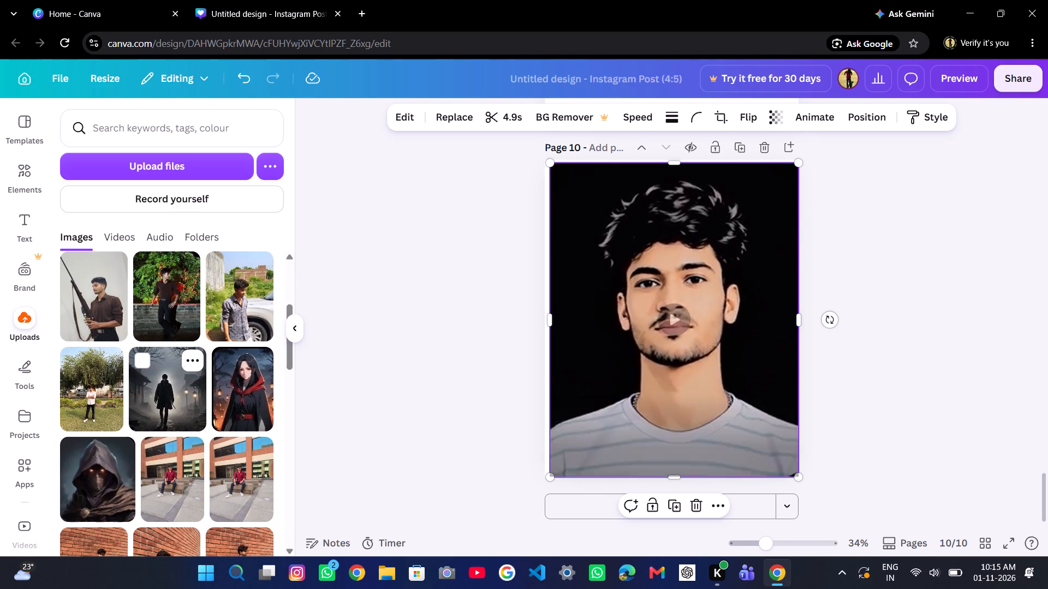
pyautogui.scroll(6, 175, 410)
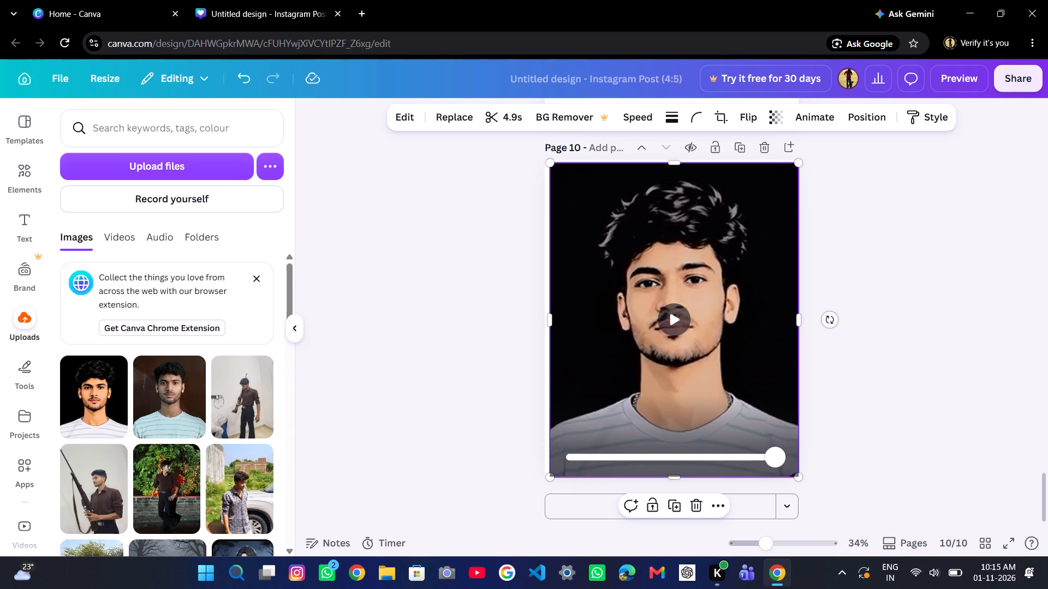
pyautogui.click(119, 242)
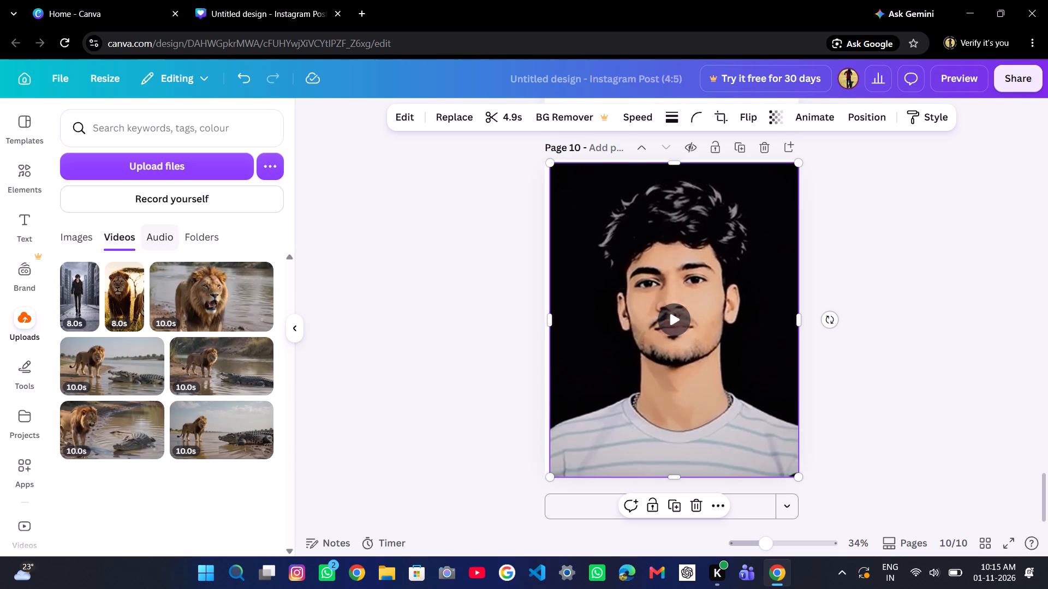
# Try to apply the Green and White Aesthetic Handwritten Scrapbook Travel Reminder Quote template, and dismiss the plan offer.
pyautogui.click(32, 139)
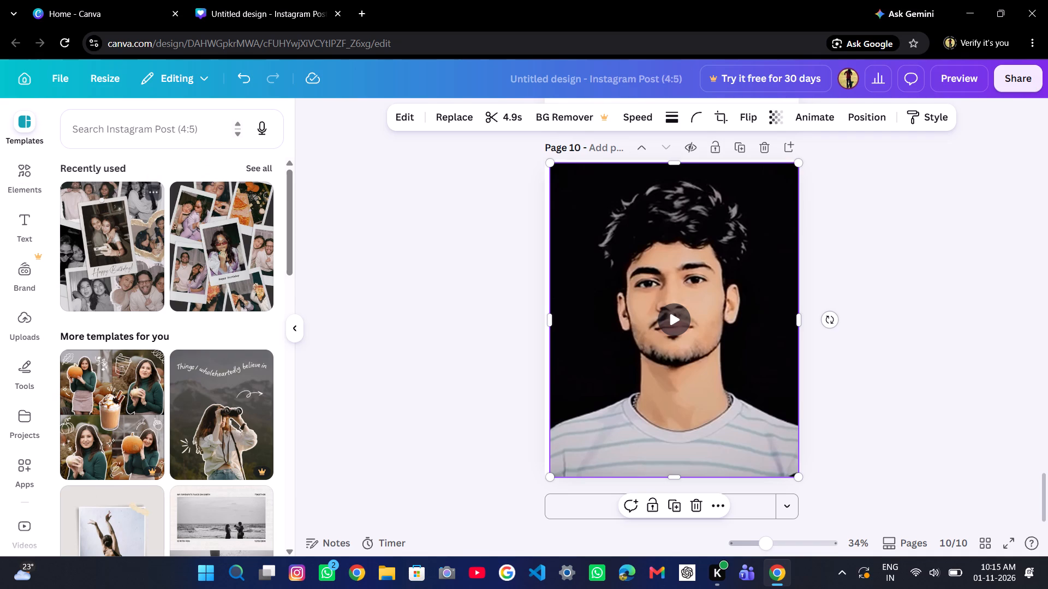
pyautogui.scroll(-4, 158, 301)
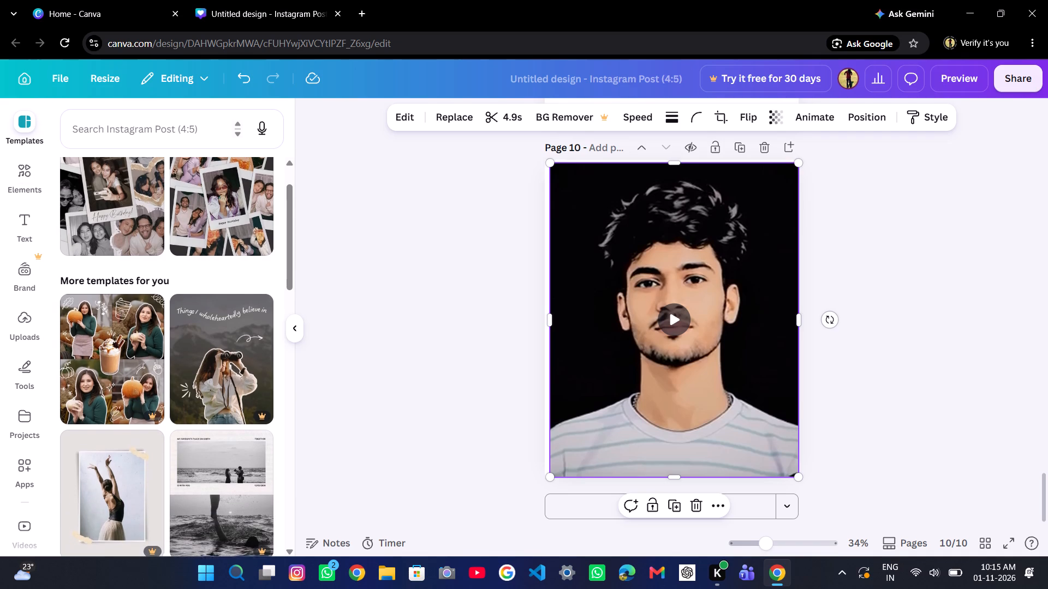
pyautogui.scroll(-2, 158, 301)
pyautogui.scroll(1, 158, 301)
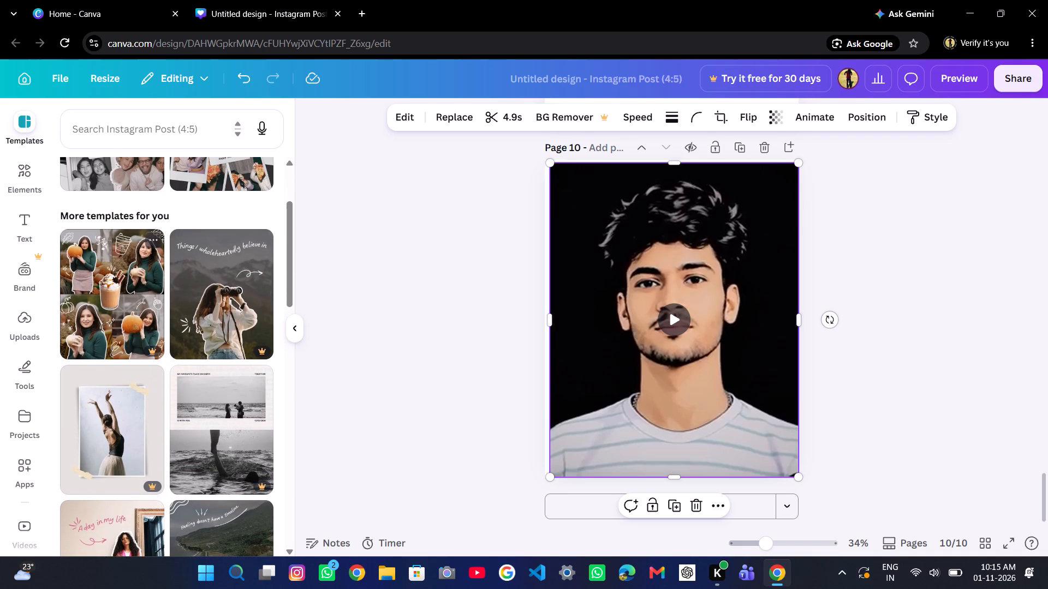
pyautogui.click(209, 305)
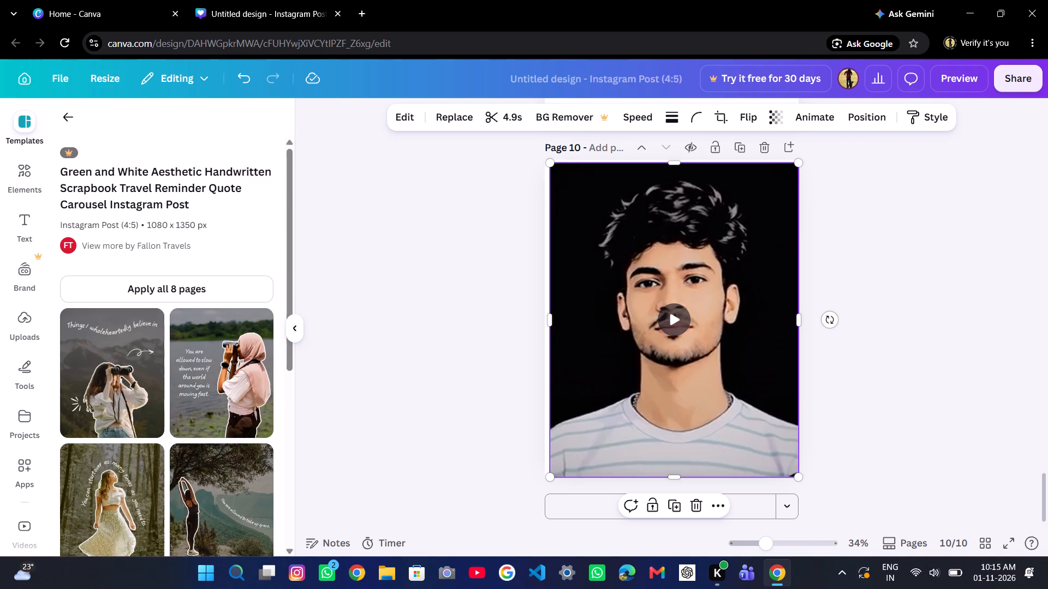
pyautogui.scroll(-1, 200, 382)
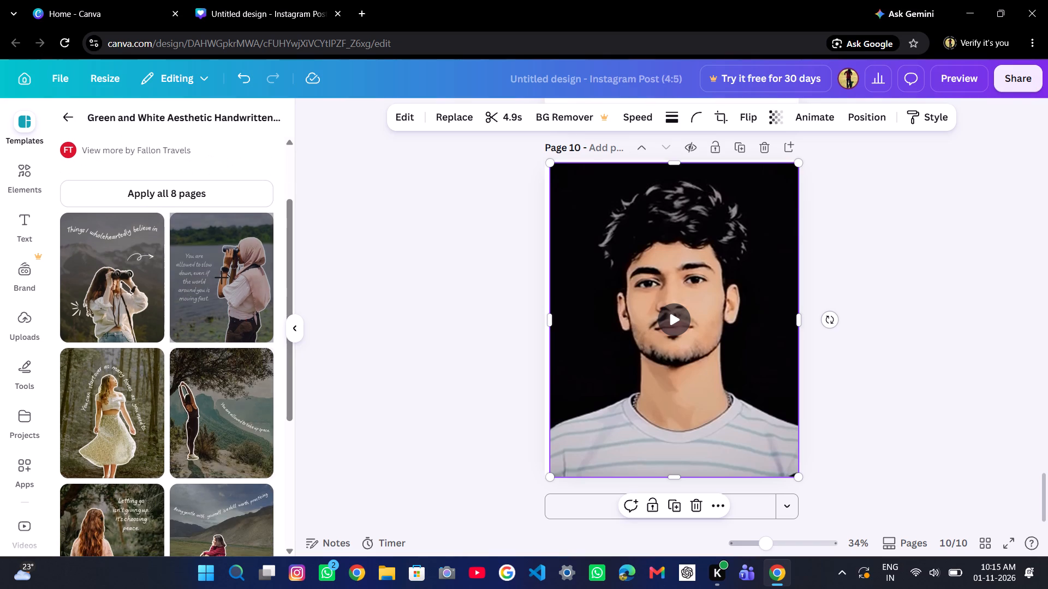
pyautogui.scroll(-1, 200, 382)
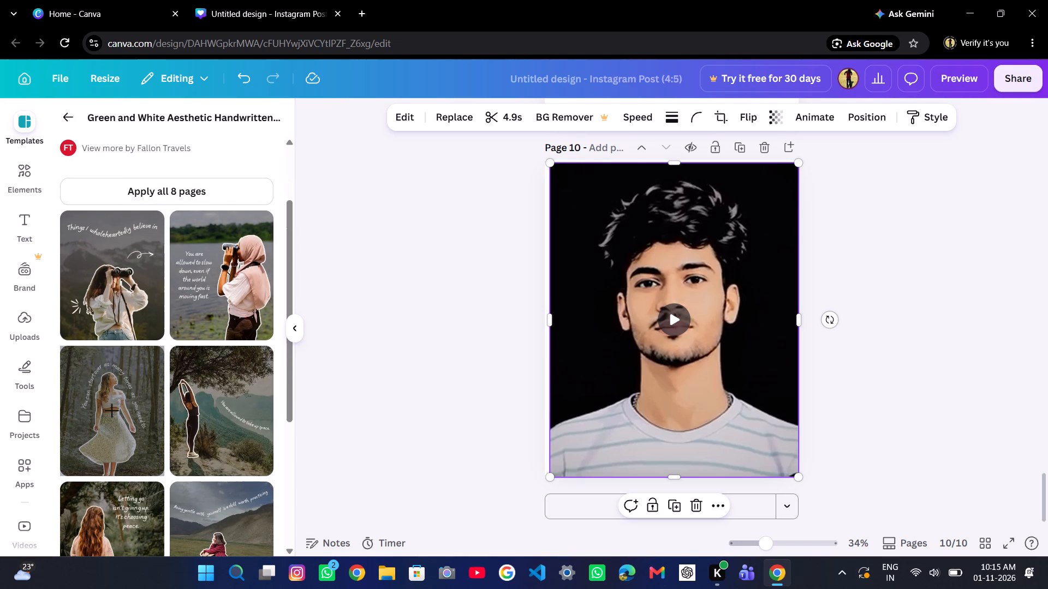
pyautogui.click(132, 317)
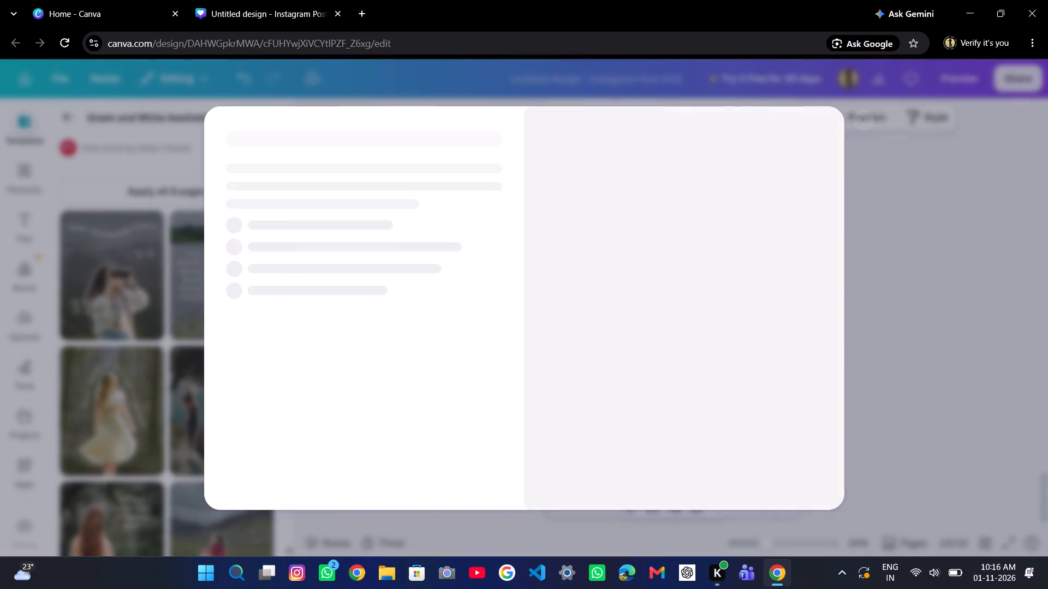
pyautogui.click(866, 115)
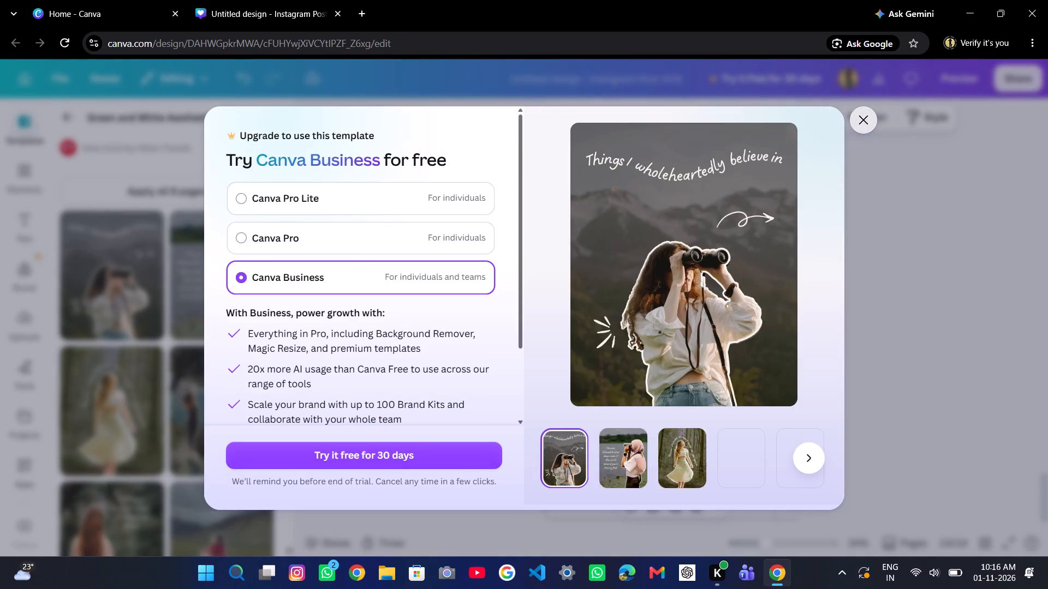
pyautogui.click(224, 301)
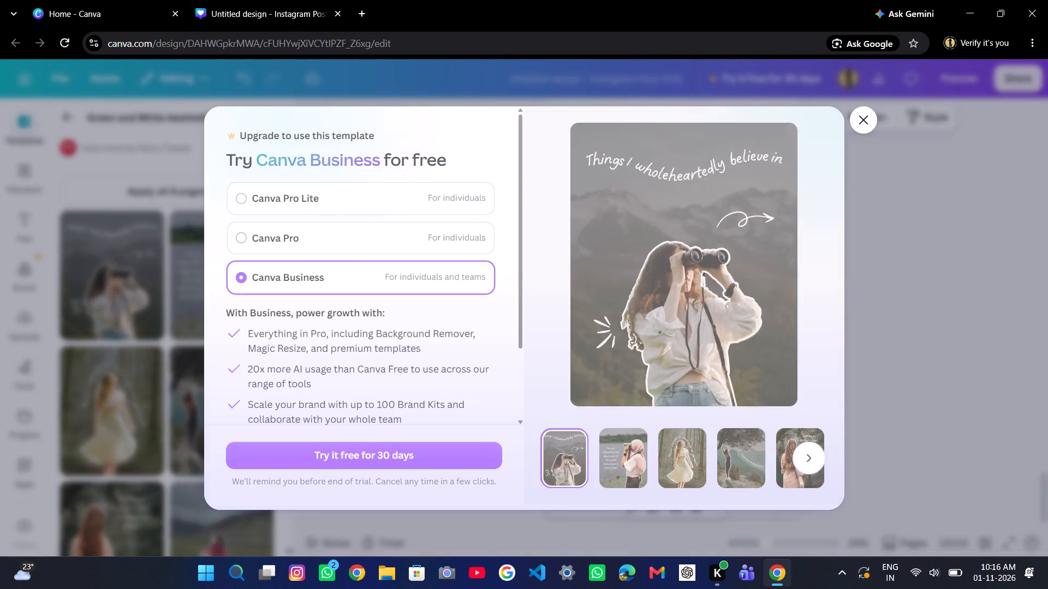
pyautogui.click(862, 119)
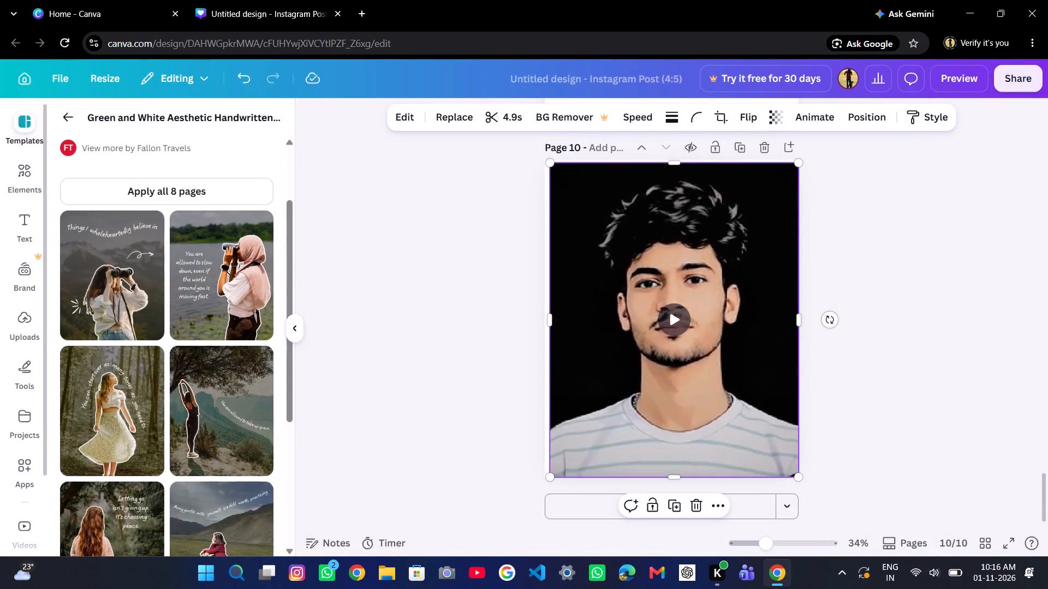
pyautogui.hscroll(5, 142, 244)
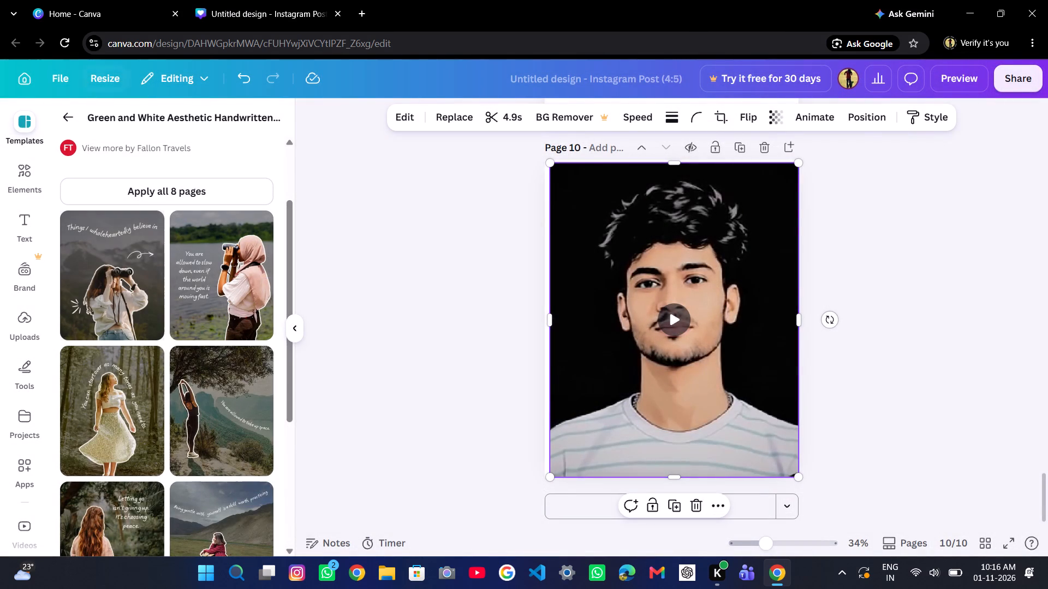
# Apply the Beige Aesthetic Photo Collage Portrait Instagram Post template to page 10.
pyautogui.click(60, 120)
pyautogui.scroll(-1, 156, 335)
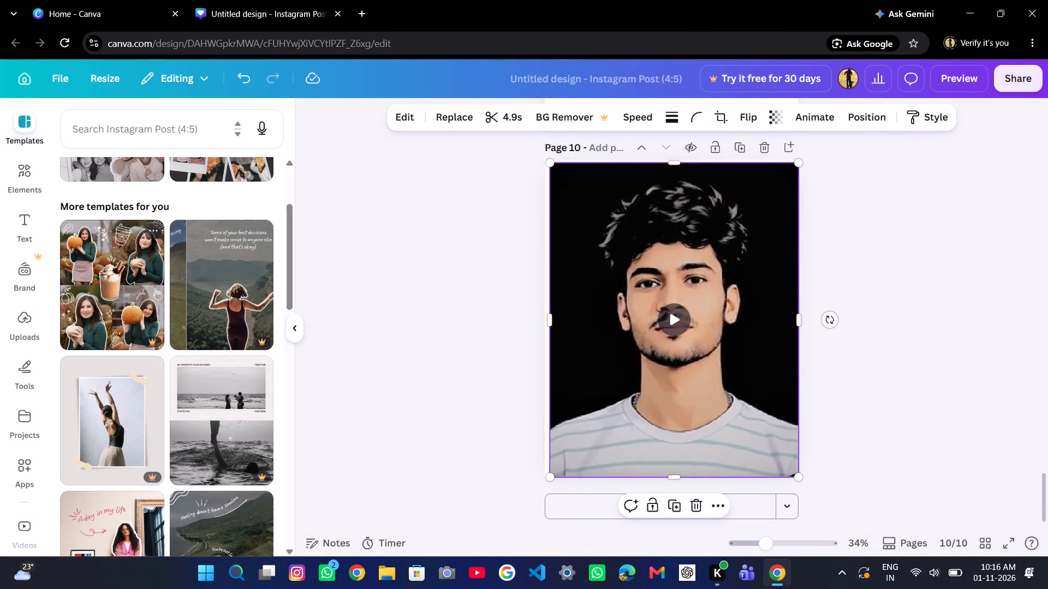
pyautogui.scroll(-4, 156, 335)
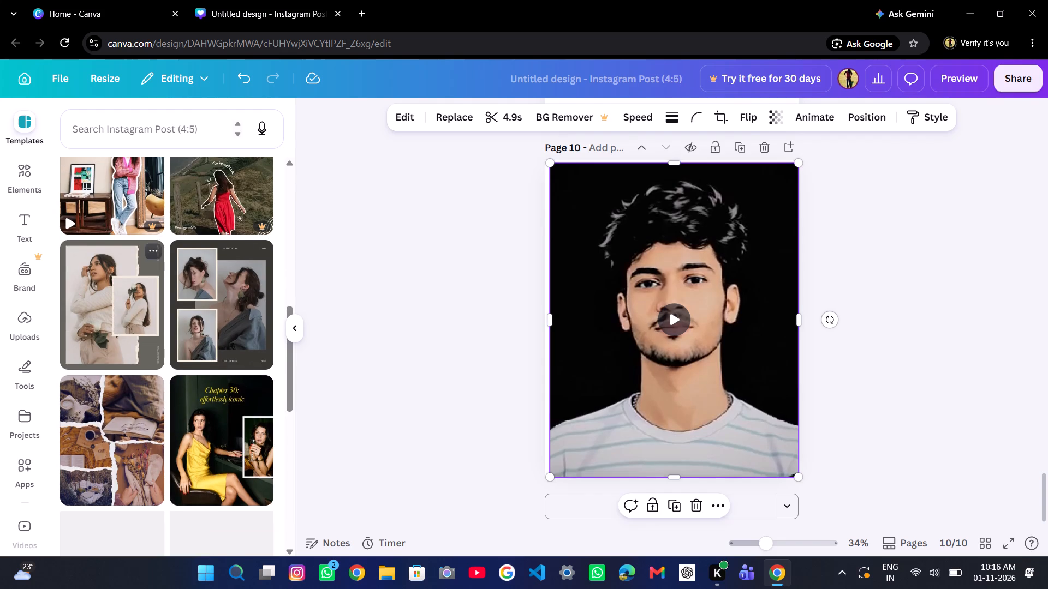
pyautogui.scroll(-1, 156, 335)
pyautogui.click(119, 329)
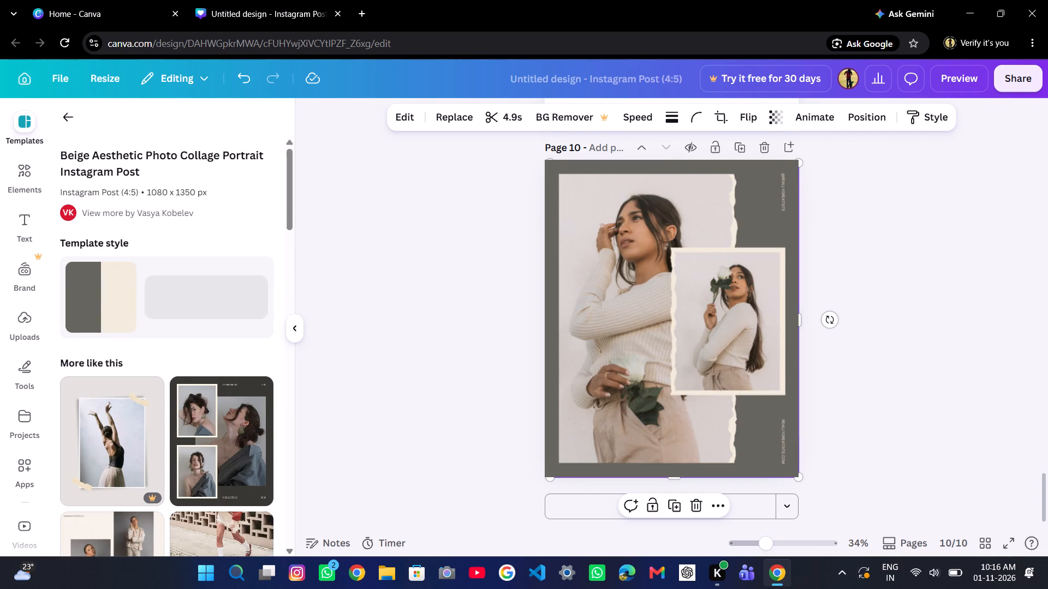
# Delete the large photo of the woman, including its frame, from the collage on page 10.
pyautogui.click(650, 262)
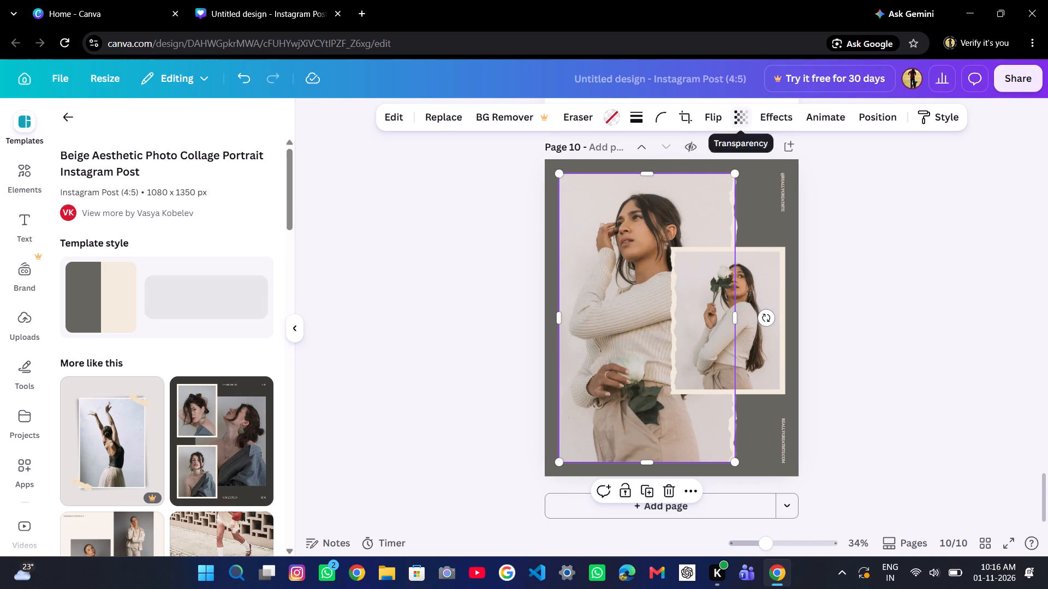
pyautogui.rightClick(656, 267)
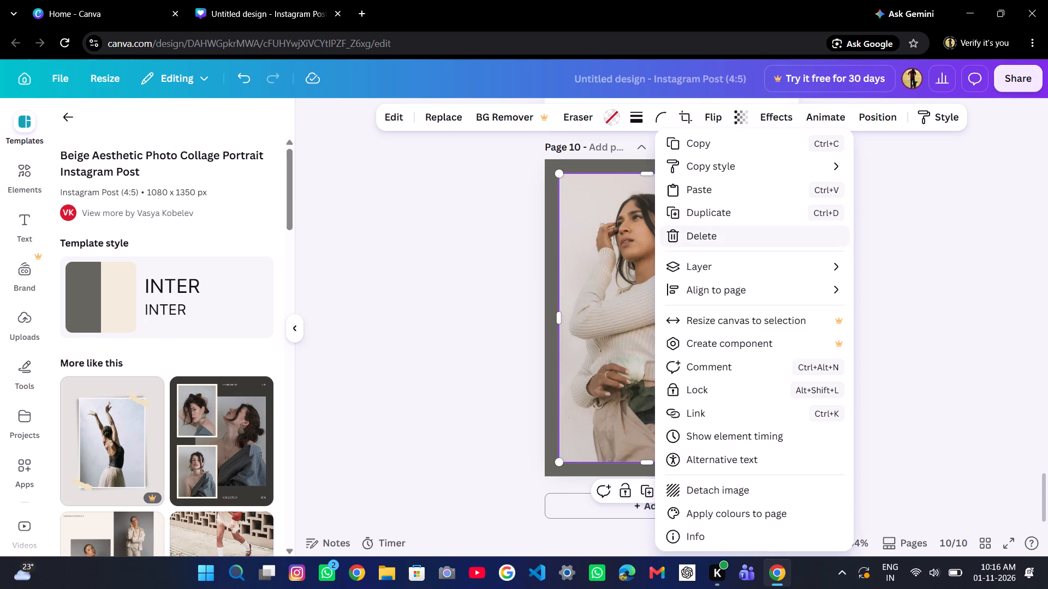
pyautogui.click(708, 230)
# Delete only the image from the small collage frame and fill the frame with the uploaded white-shirt portrait on black background.
pyautogui.click(717, 278)
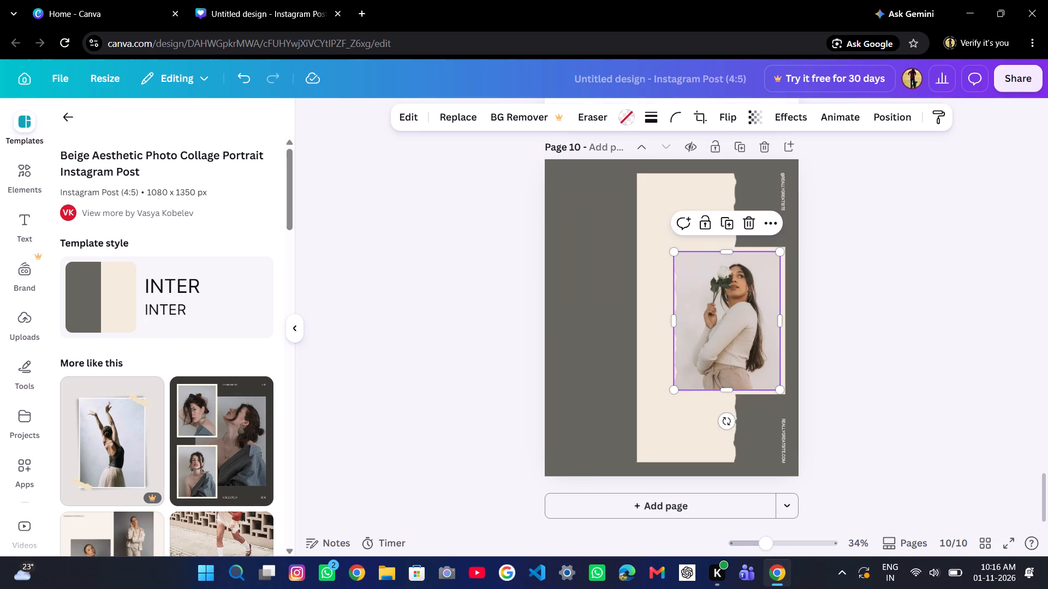
pyautogui.click(747, 226)
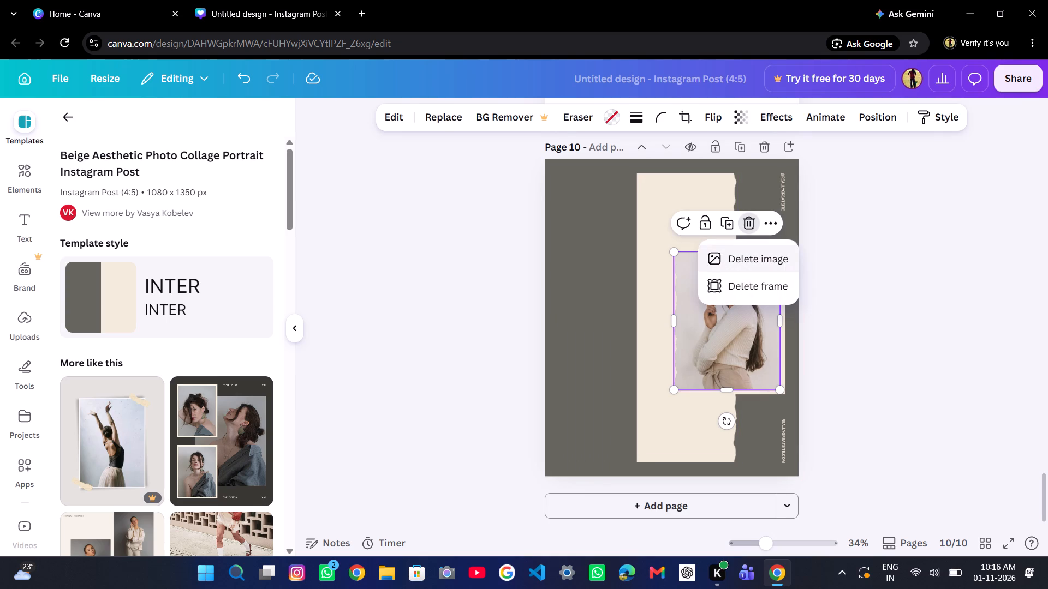
pyautogui.click(752, 258)
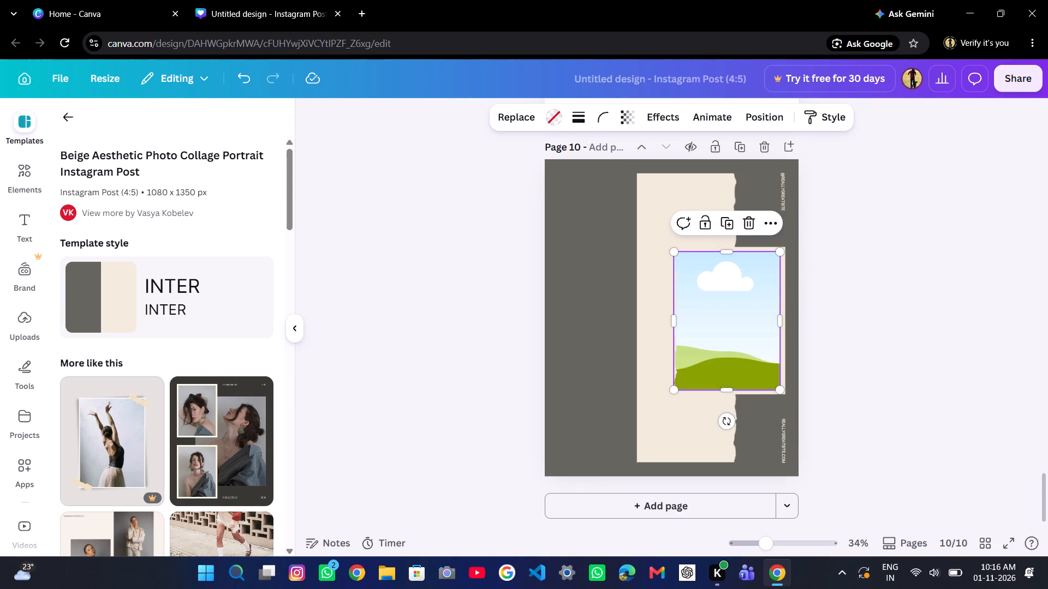
pyautogui.click(25, 335)
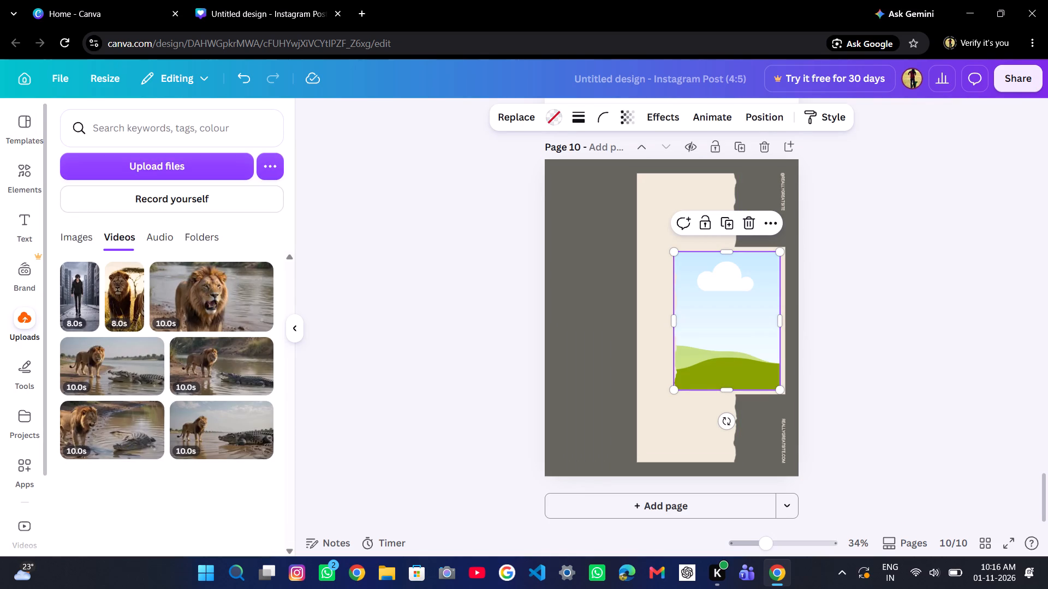
pyautogui.click(82, 243)
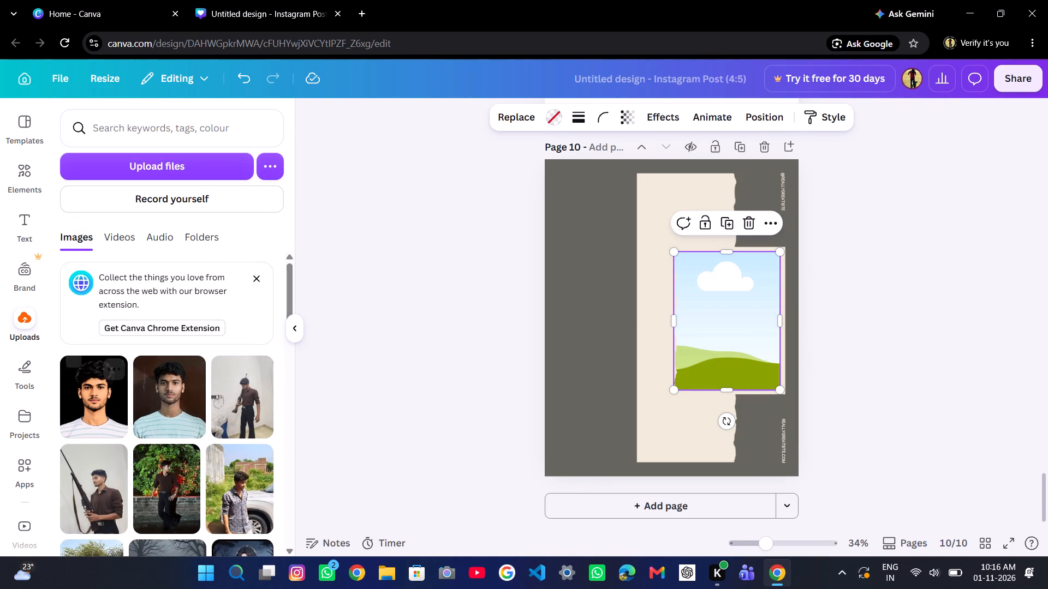
pyautogui.moveTo(111, 408); pyautogui.dragTo(704, 350)
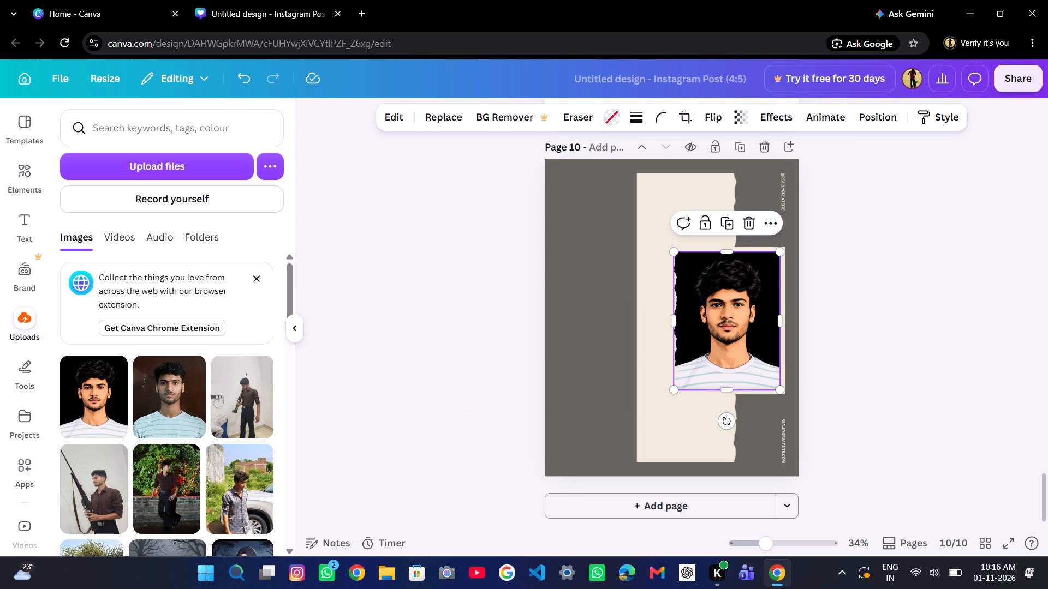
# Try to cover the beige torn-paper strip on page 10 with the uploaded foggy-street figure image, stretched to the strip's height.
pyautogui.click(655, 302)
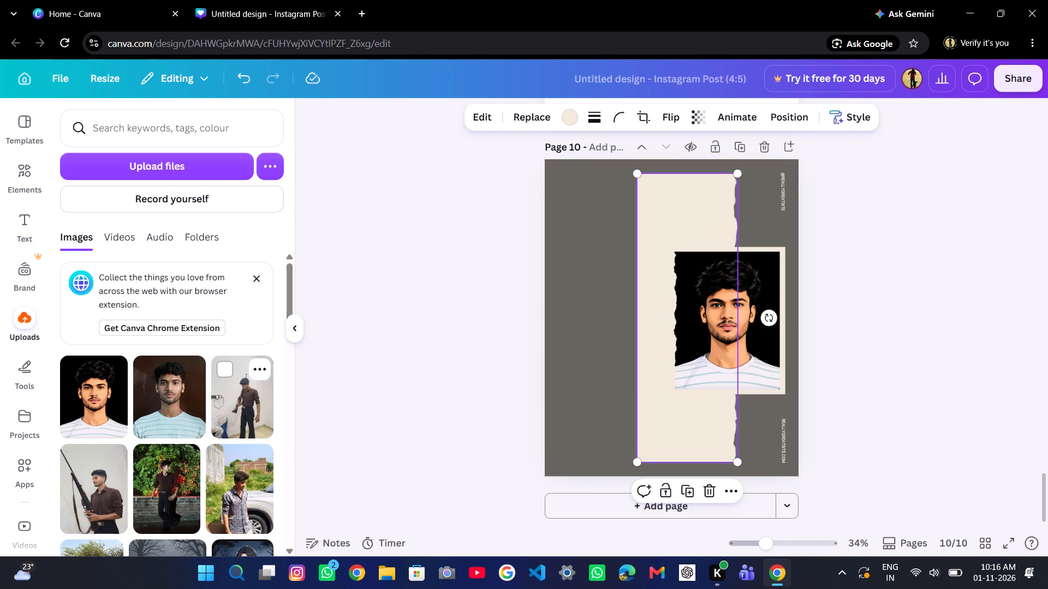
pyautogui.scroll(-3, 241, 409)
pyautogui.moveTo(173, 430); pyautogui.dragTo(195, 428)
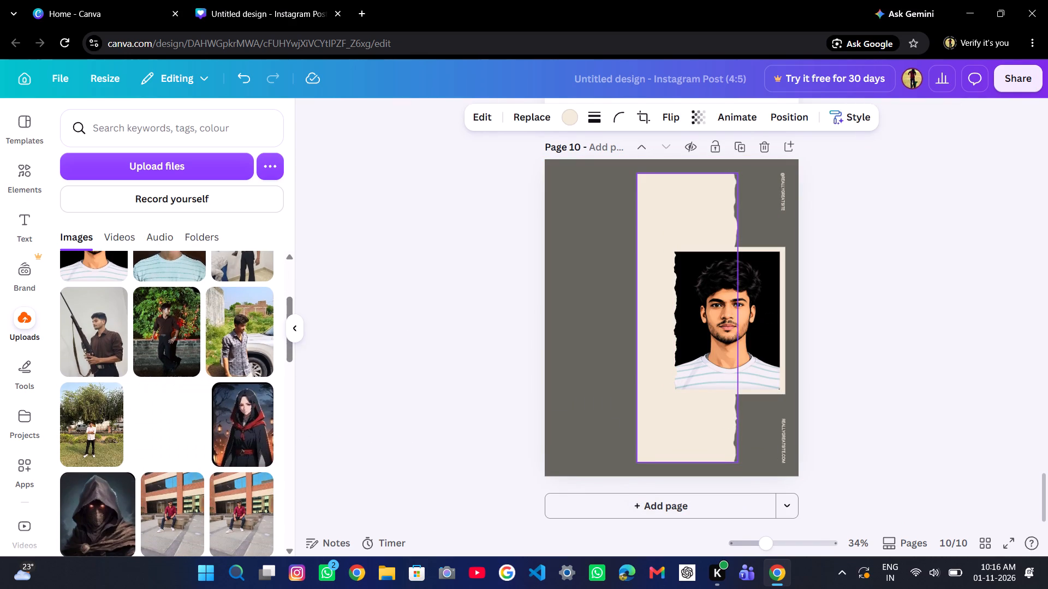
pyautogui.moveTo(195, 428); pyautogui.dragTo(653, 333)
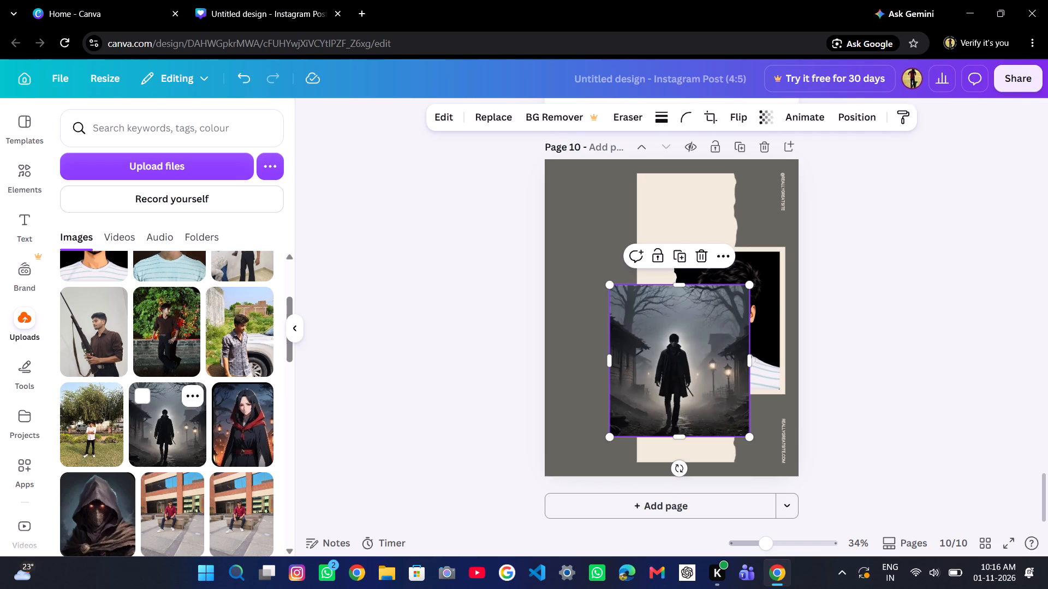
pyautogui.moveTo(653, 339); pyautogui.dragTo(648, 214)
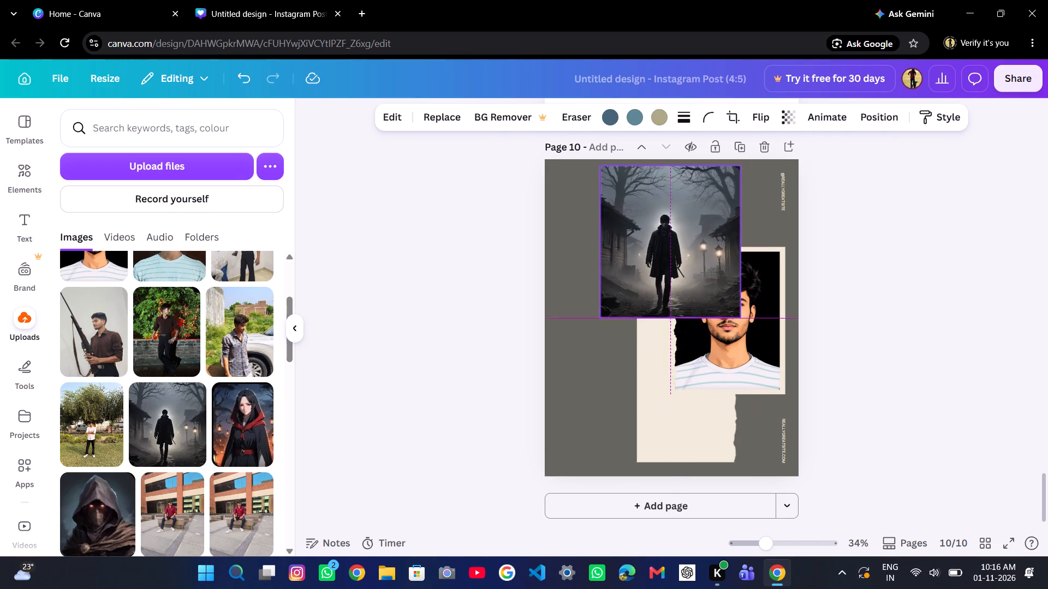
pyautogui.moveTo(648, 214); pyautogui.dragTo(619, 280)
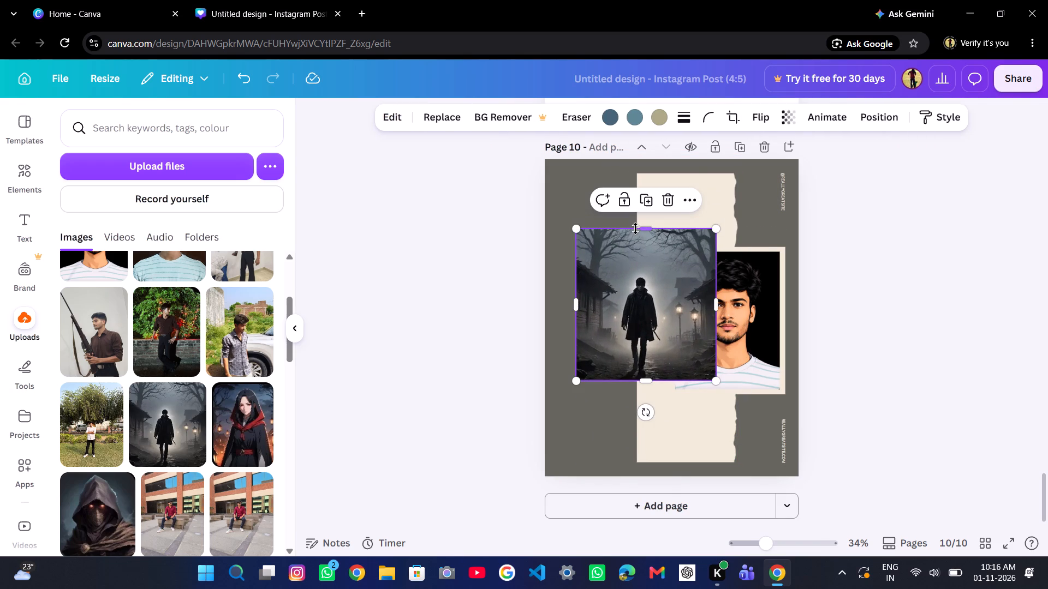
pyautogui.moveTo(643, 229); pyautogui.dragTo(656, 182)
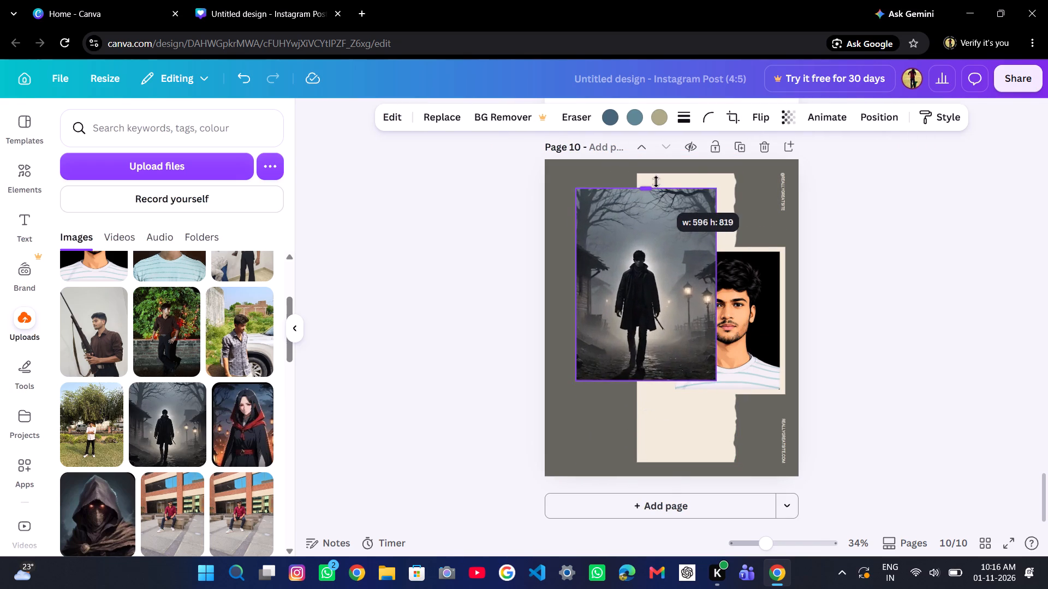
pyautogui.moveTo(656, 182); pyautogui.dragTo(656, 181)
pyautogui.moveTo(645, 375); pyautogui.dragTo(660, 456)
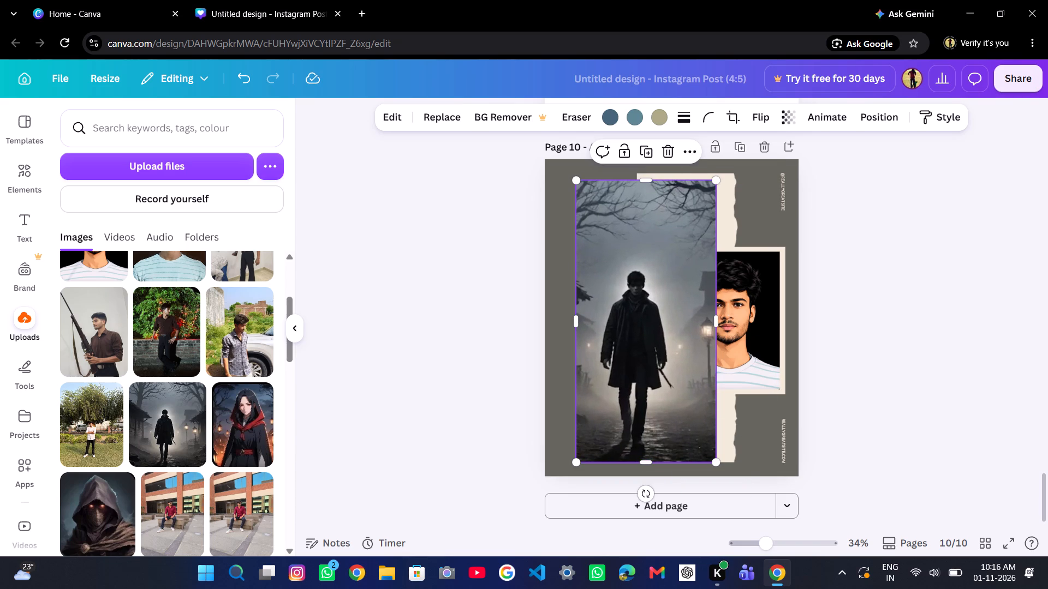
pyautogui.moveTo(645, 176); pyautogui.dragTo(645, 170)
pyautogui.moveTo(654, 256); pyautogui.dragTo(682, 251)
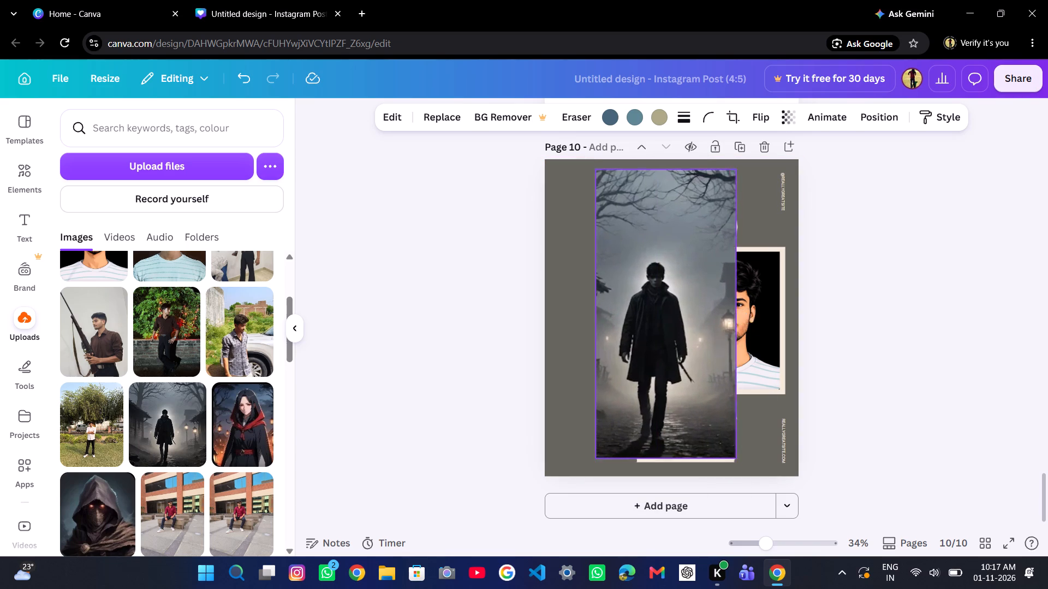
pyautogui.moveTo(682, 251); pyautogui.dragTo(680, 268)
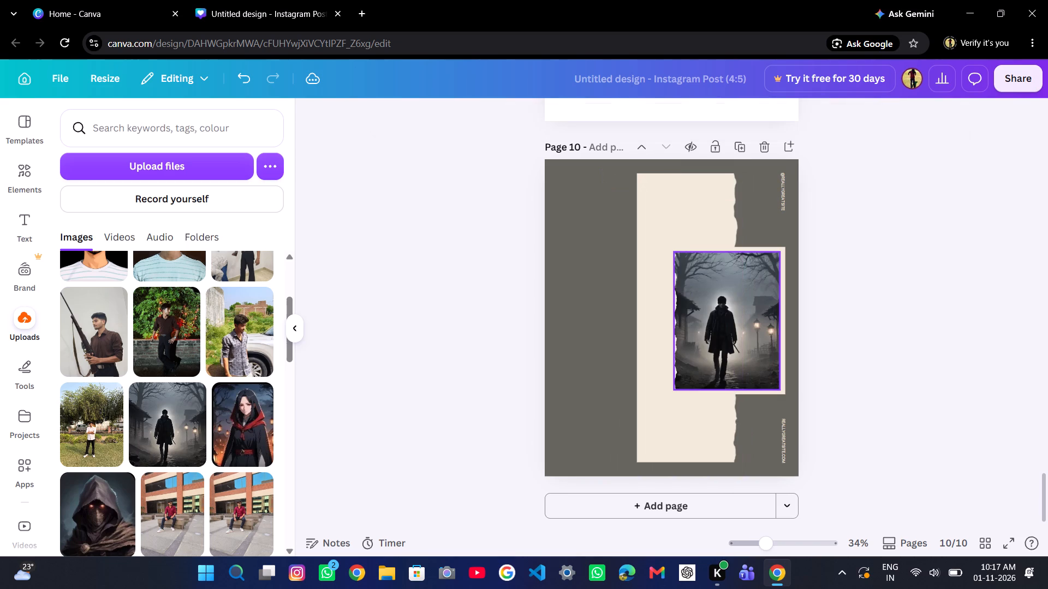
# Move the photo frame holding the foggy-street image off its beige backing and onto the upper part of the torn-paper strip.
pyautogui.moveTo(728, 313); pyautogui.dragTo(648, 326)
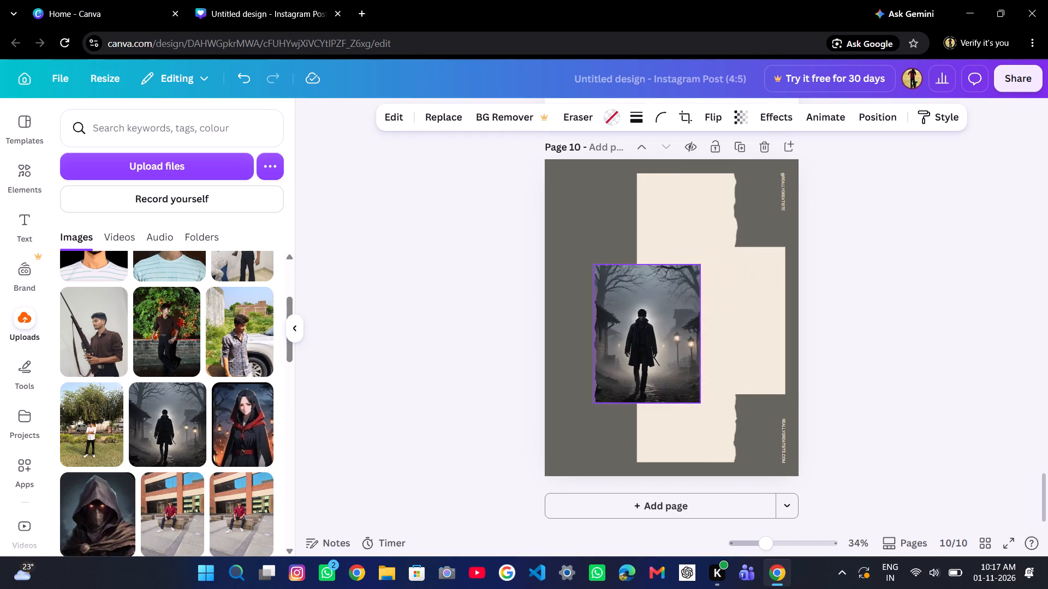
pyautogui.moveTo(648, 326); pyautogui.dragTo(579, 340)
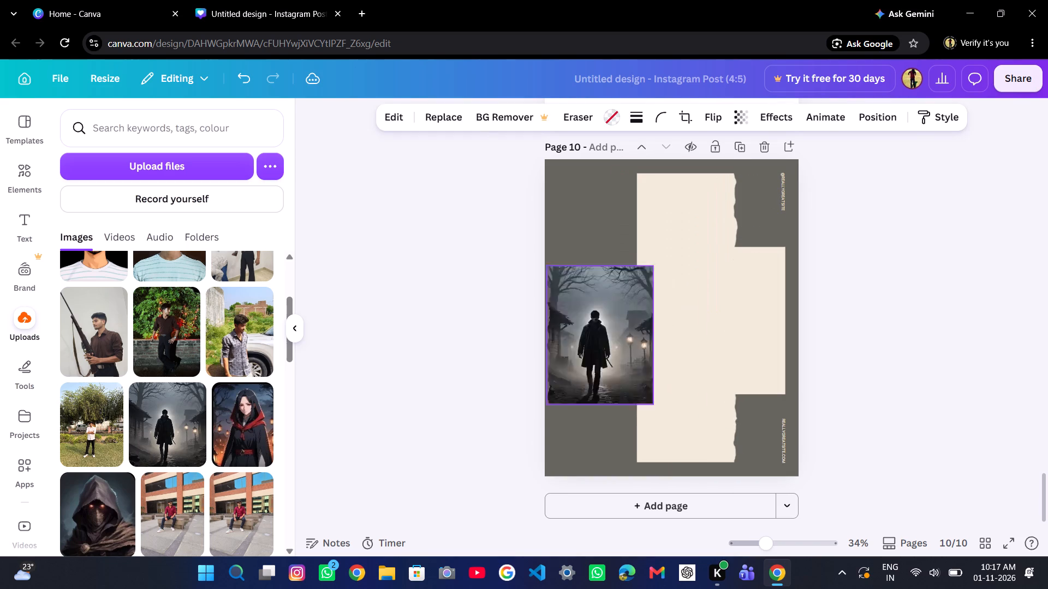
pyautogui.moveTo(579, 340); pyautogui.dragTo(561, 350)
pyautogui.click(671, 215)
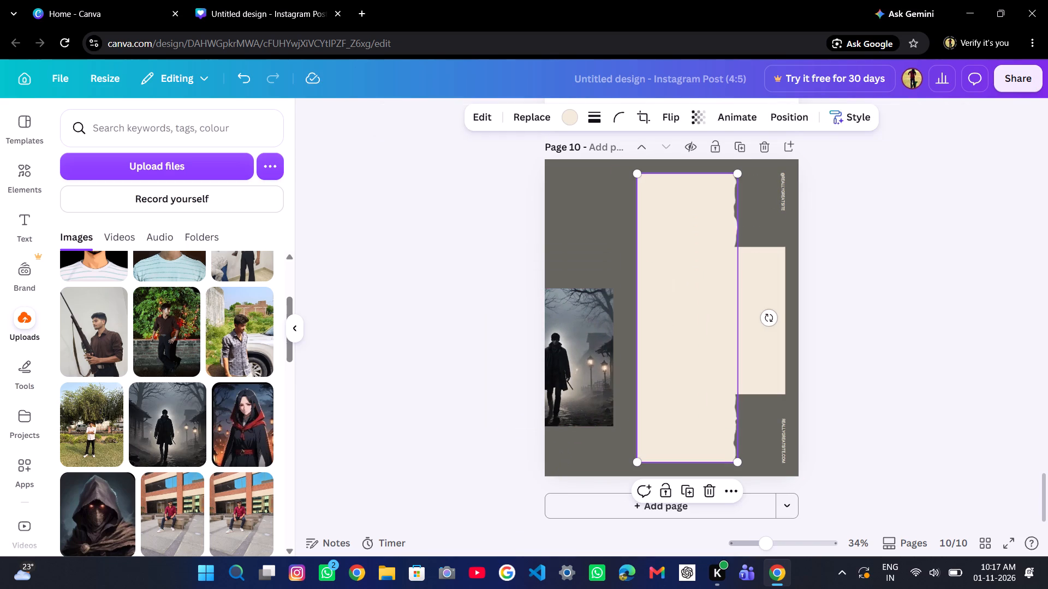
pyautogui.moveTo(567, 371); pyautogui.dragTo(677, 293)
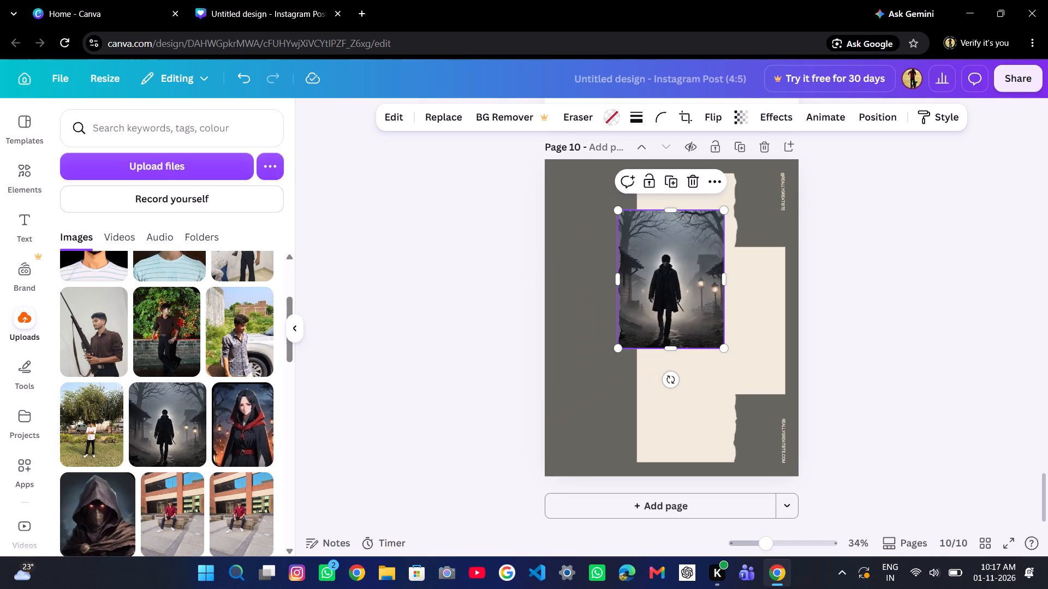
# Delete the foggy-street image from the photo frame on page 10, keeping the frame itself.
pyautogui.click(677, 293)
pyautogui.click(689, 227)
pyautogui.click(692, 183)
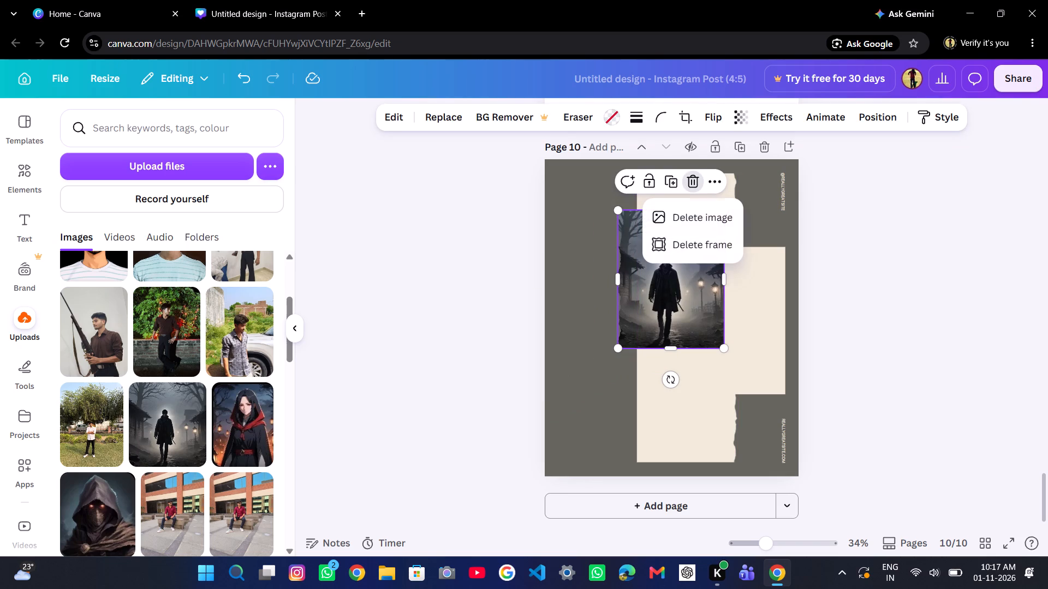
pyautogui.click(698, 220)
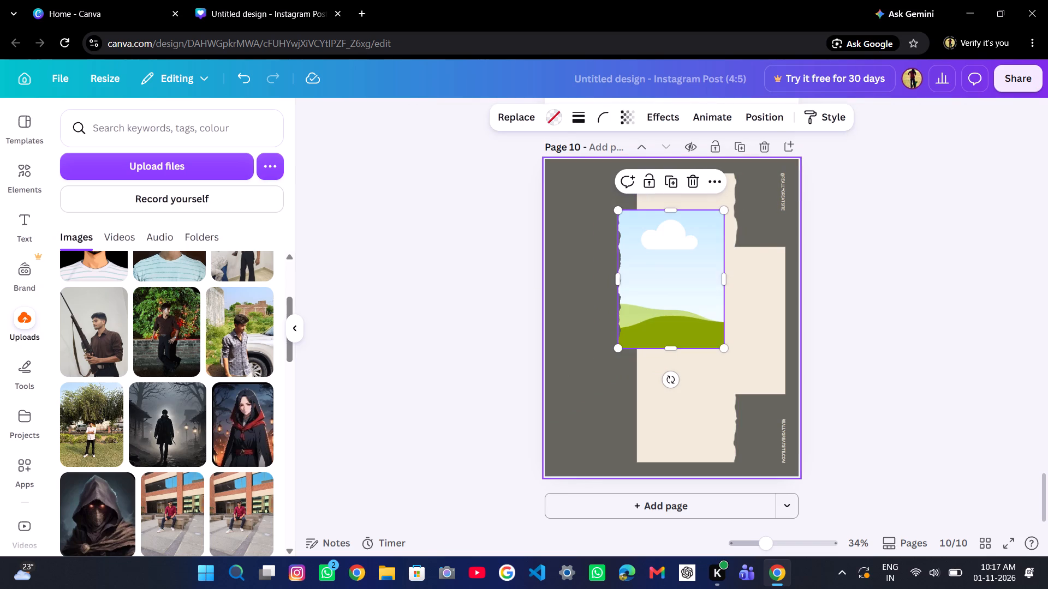
# Move the empty photo frame back onto its beige backing, flush with the backing's outer edge.
pyautogui.moveTo(665, 285); pyautogui.dragTo(728, 323)
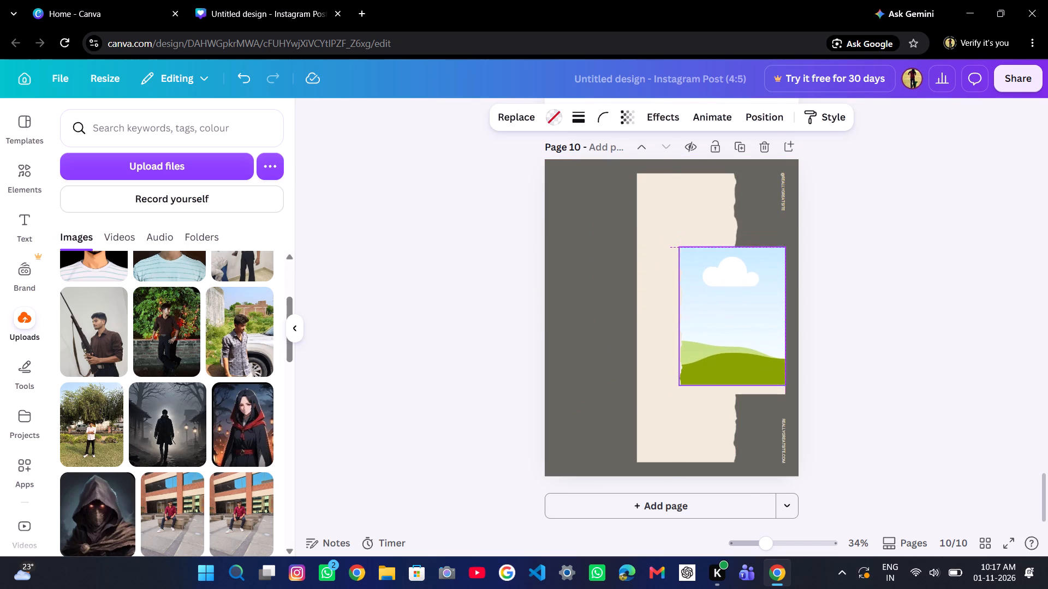
pyautogui.moveTo(728, 323); pyautogui.dragTo(728, 325)
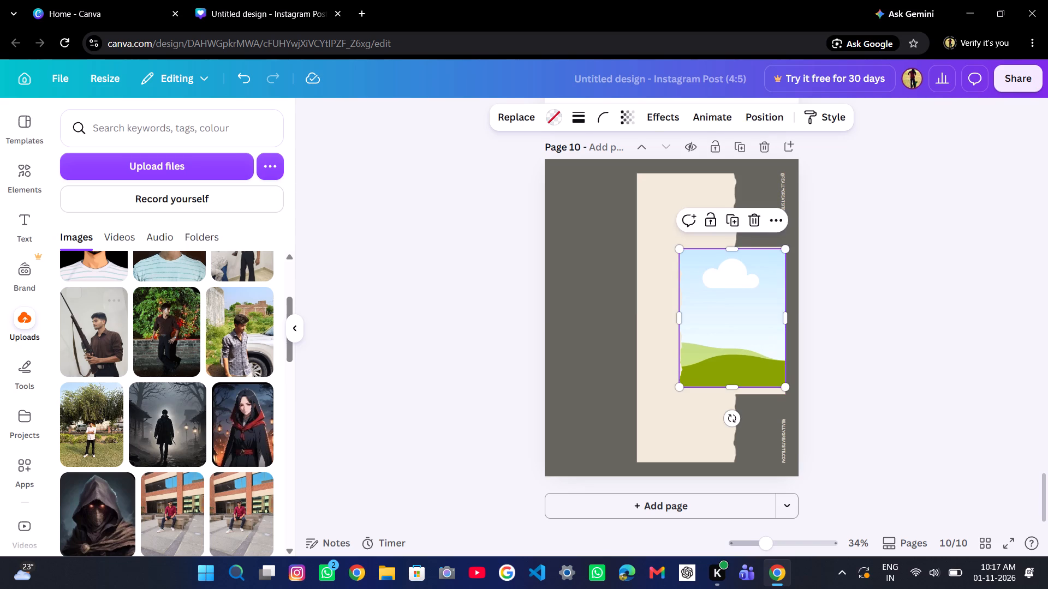
# Add the uploaded black-background portrait to page 10 and fill the empty photo frame with it.
pyautogui.scroll(2, 149, 330)
pyautogui.click(87, 387)
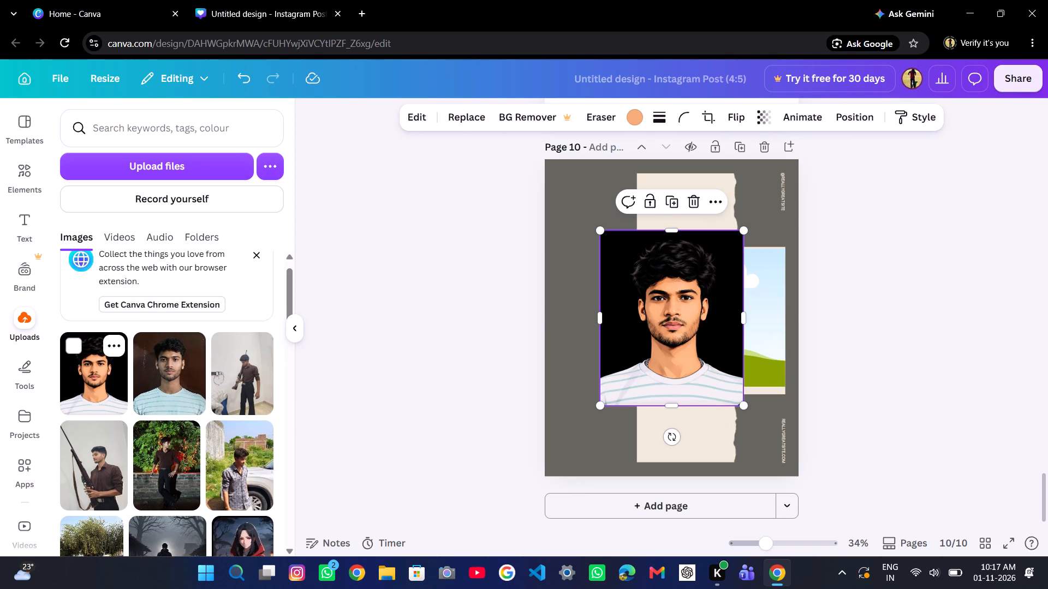
pyautogui.moveTo(649, 299); pyautogui.dragTo(737, 299)
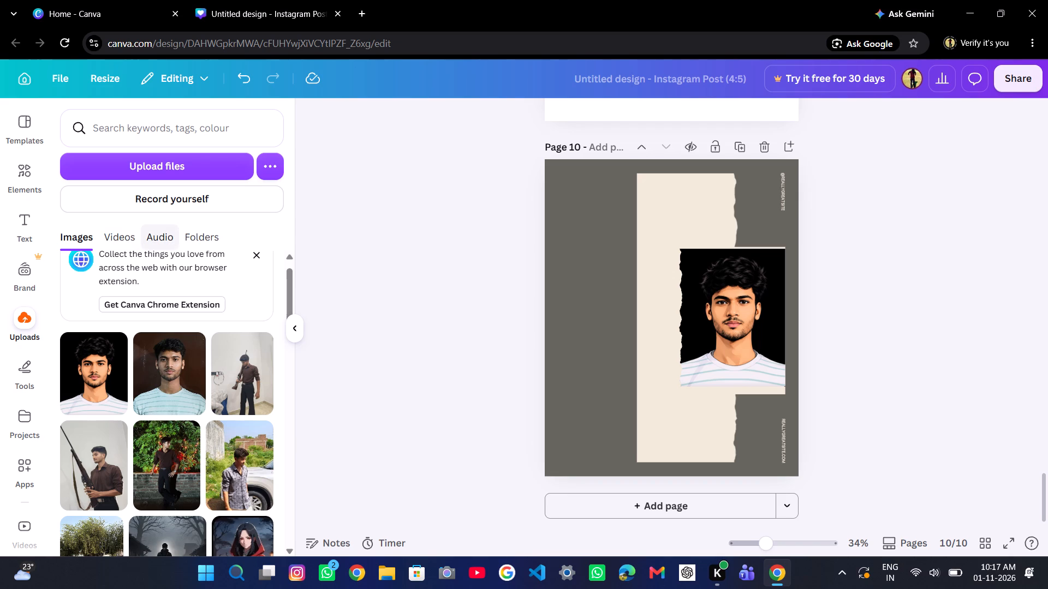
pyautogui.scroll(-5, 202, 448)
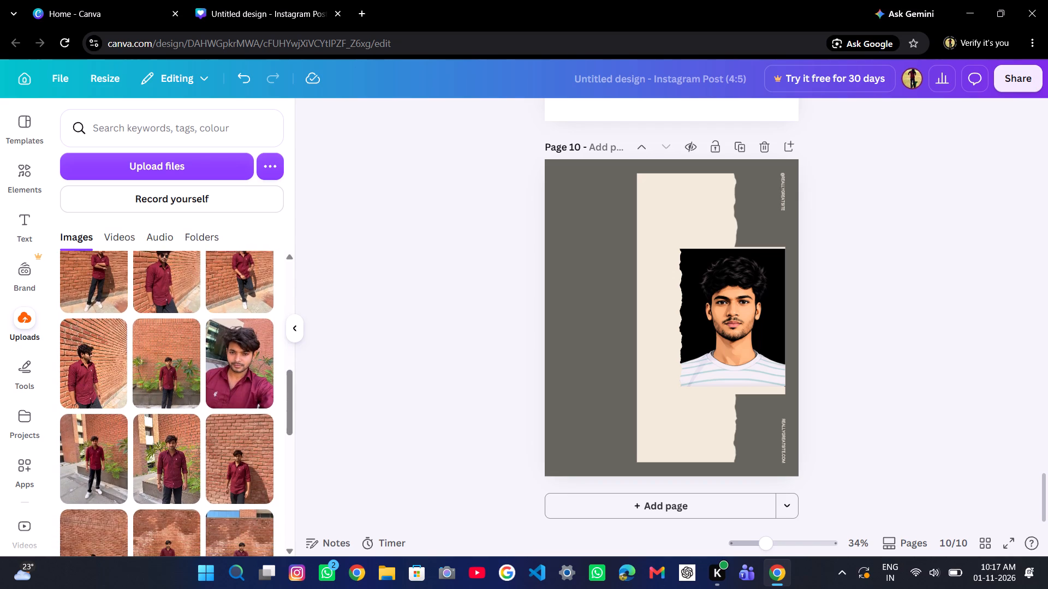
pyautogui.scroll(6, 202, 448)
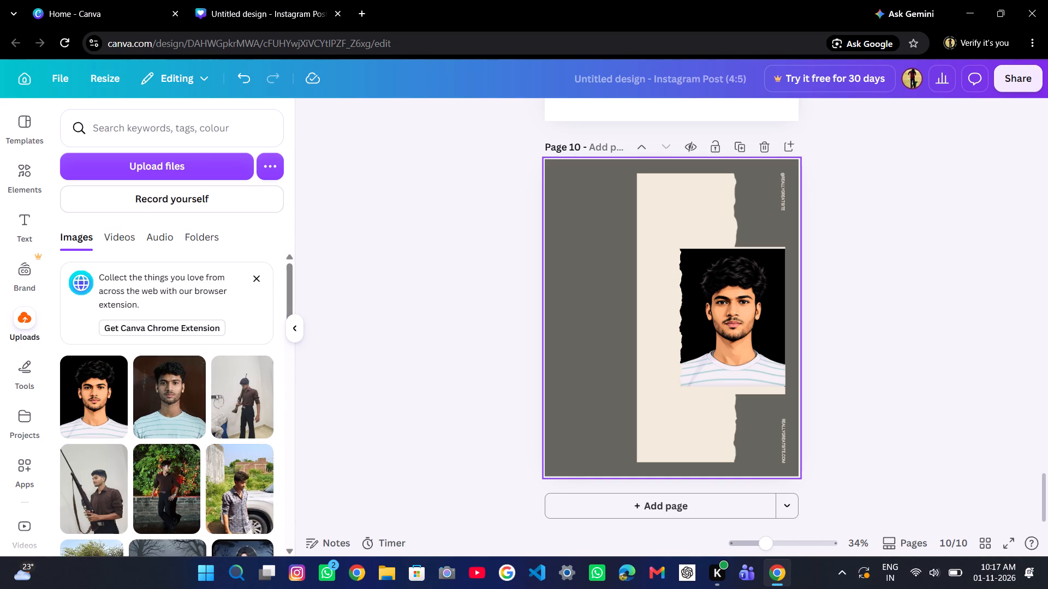
# Adjust the framed portrait's light on page 10, setting brightness, contrast, highlights, shadows, whites and blacks all to the maximum of 100.
pyautogui.click(689, 292)
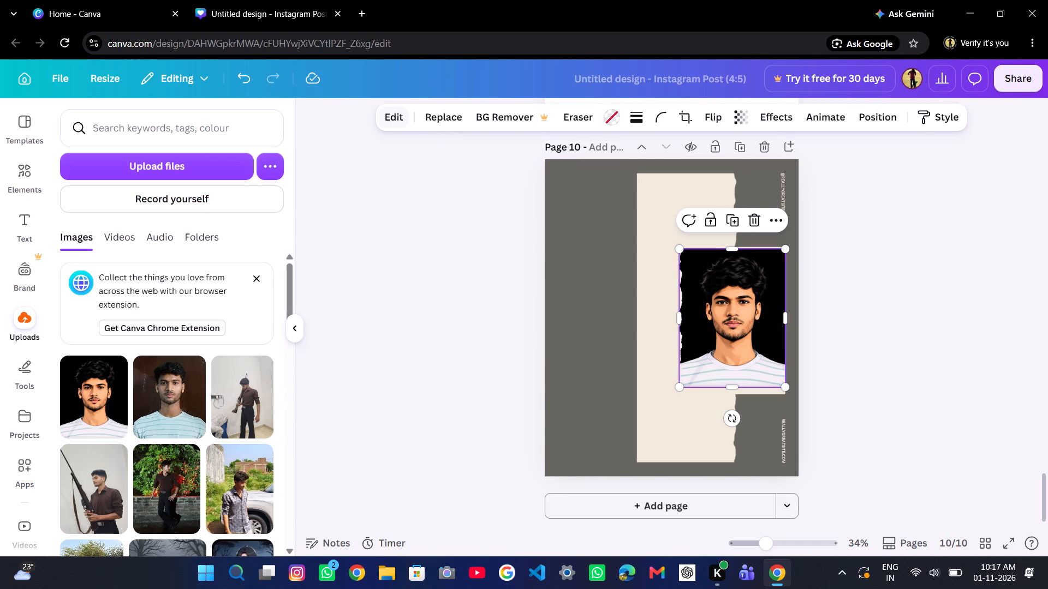
pyautogui.click(400, 120)
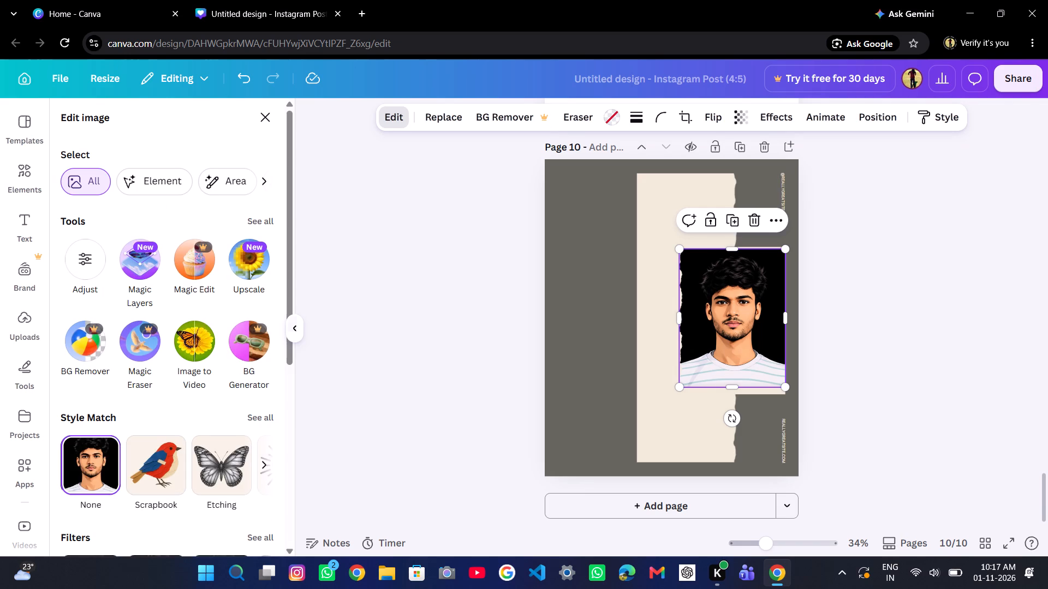
pyautogui.scroll(-6, 174, 471)
pyautogui.scroll(6, 174, 471)
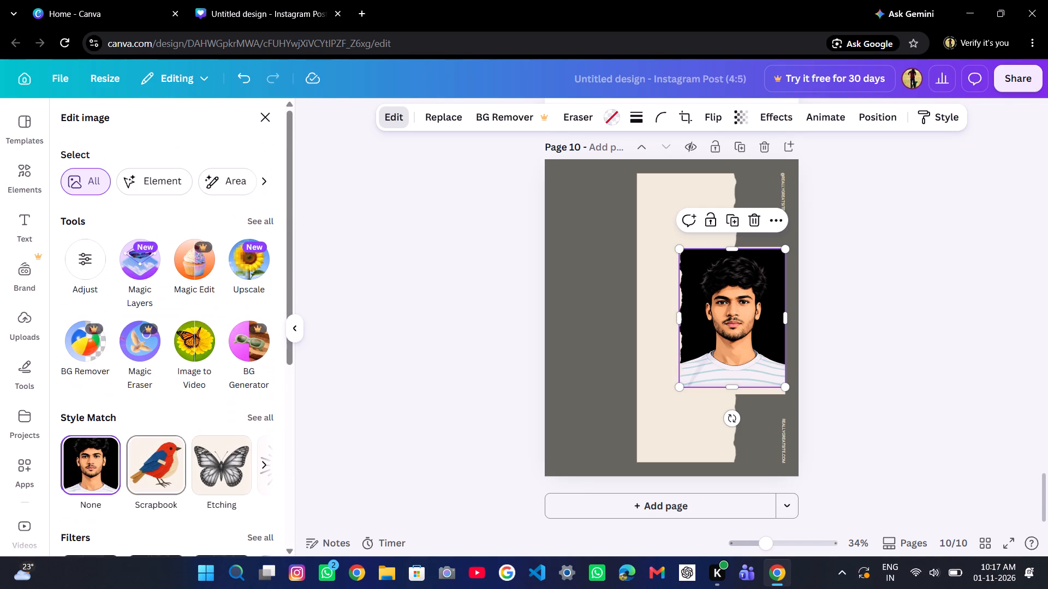
pyautogui.click(87, 261)
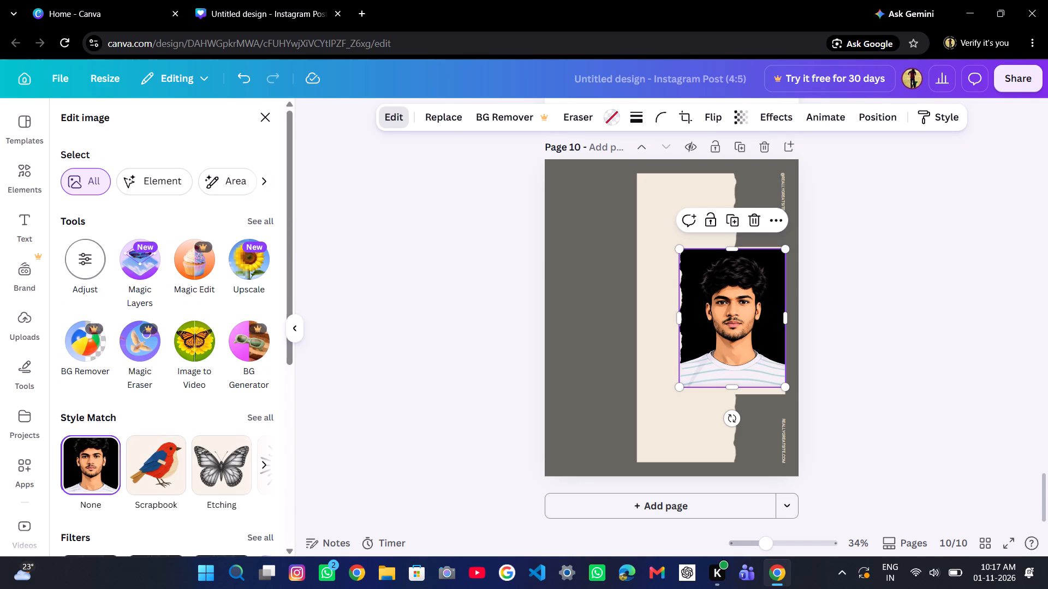
pyautogui.scroll(-2, 165, 441)
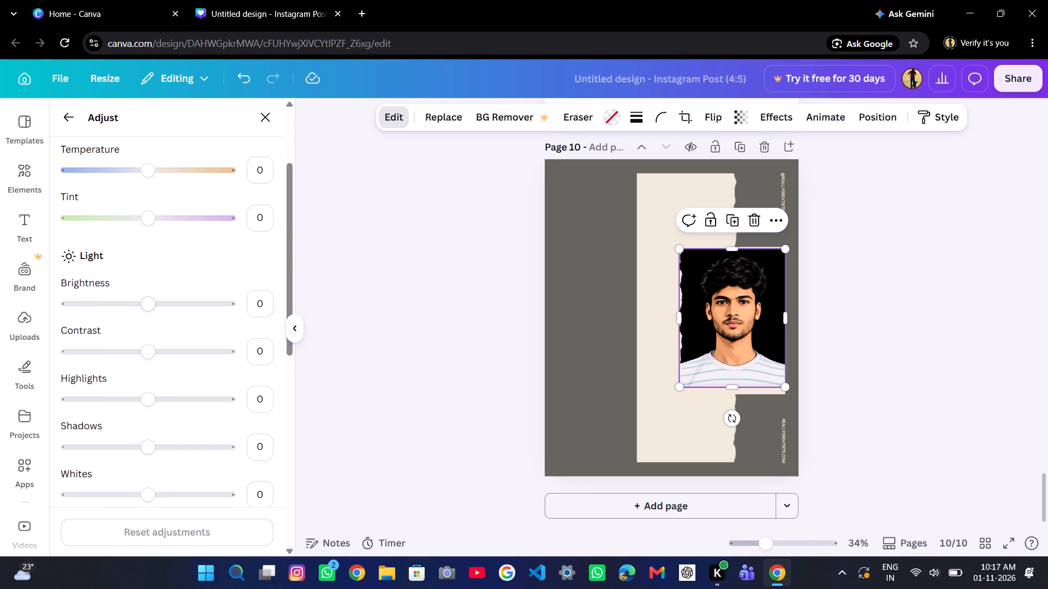
pyautogui.moveTo(148, 308); pyautogui.dragTo(289, 312)
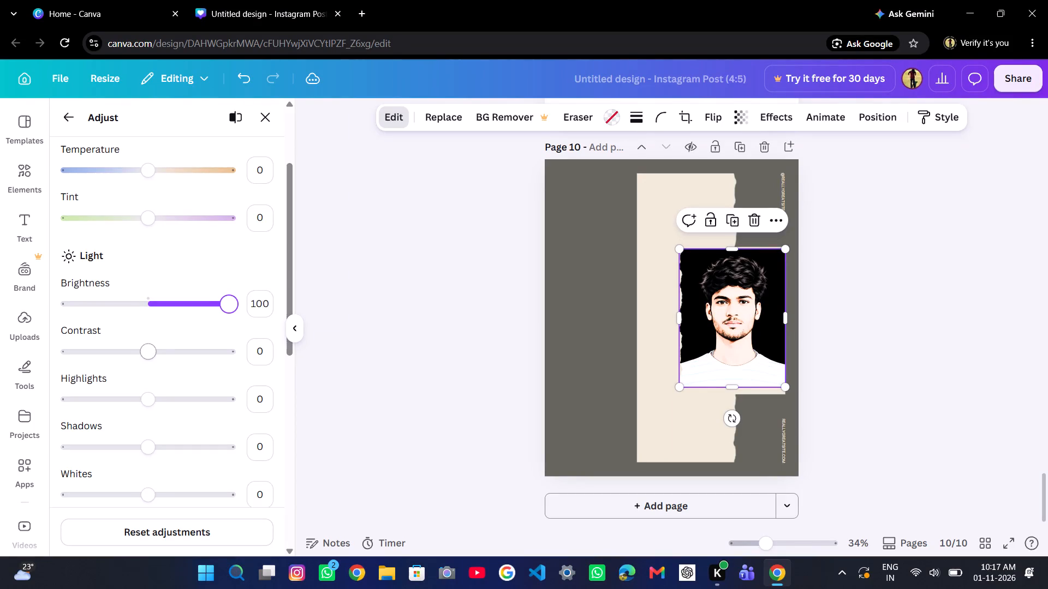
pyautogui.moveTo(149, 355); pyautogui.dragTo(349, 358)
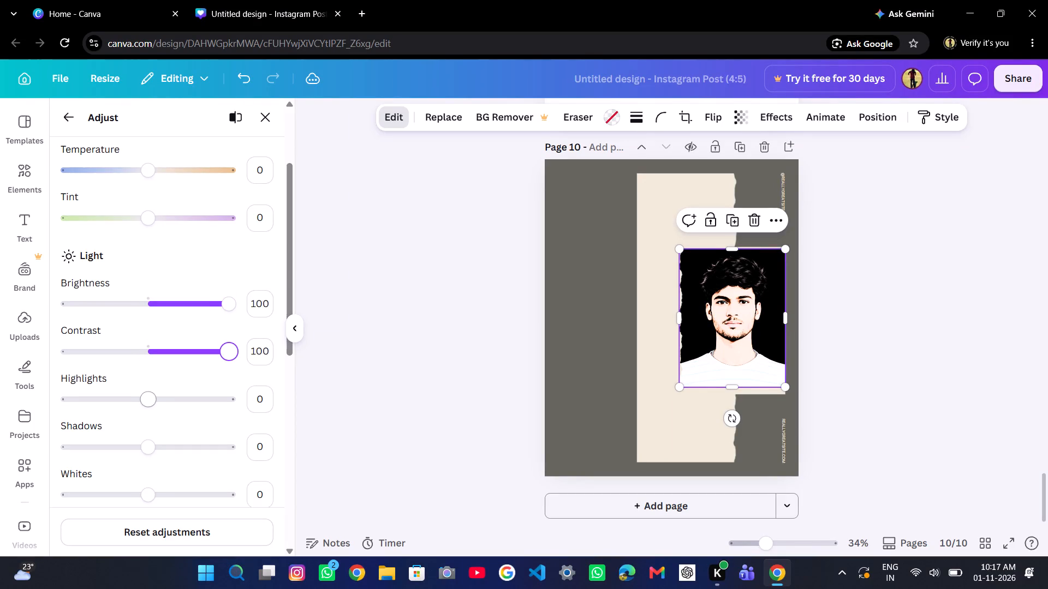
pyautogui.moveTo(146, 409); pyautogui.dragTo(303, 410)
pyautogui.moveTo(149, 448); pyautogui.dragTo(364, 452)
pyautogui.scroll(-4, 306, 426)
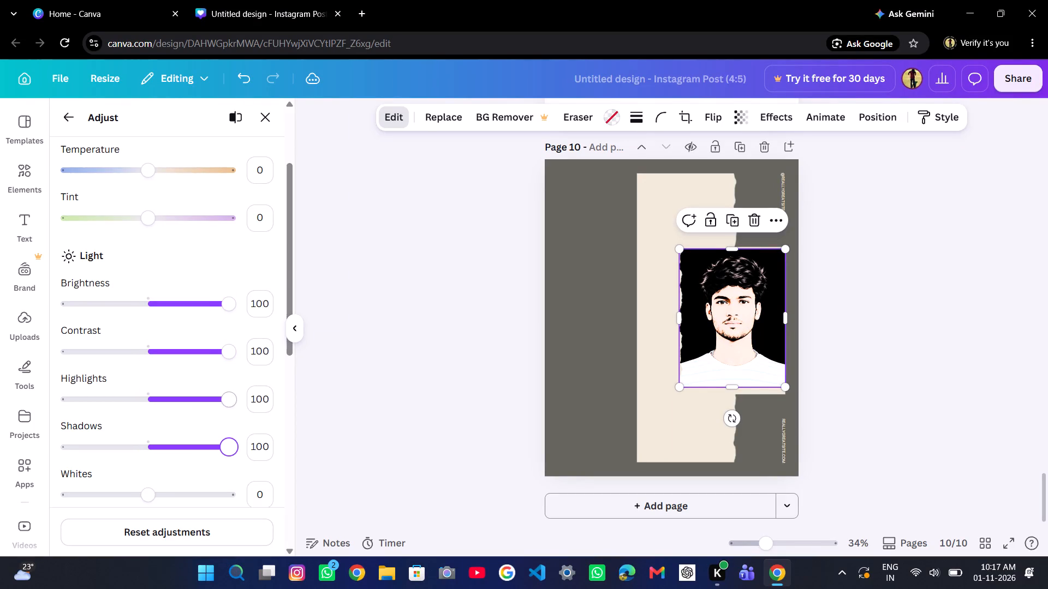
pyautogui.scroll(-5, 194, 408)
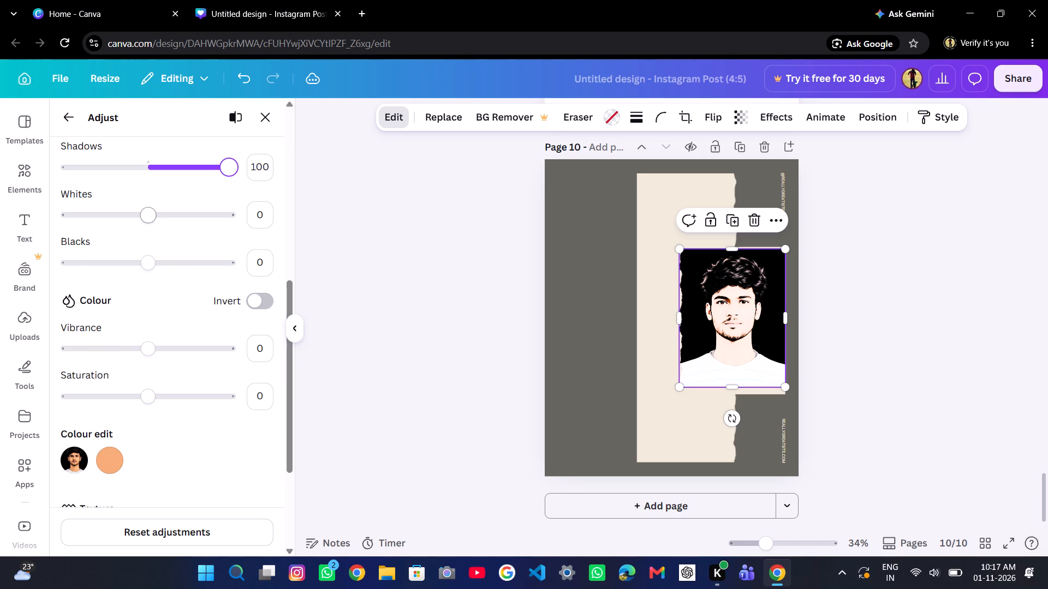
pyautogui.moveTo(146, 208); pyautogui.dragTo(299, 211)
pyautogui.moveTo(145, 261); pyautogui.dragTo(332, 279)
# Set both the vibrance and the saturation of the framed portrait to 100.
pyautogui.scroll(-2, 247, 351)
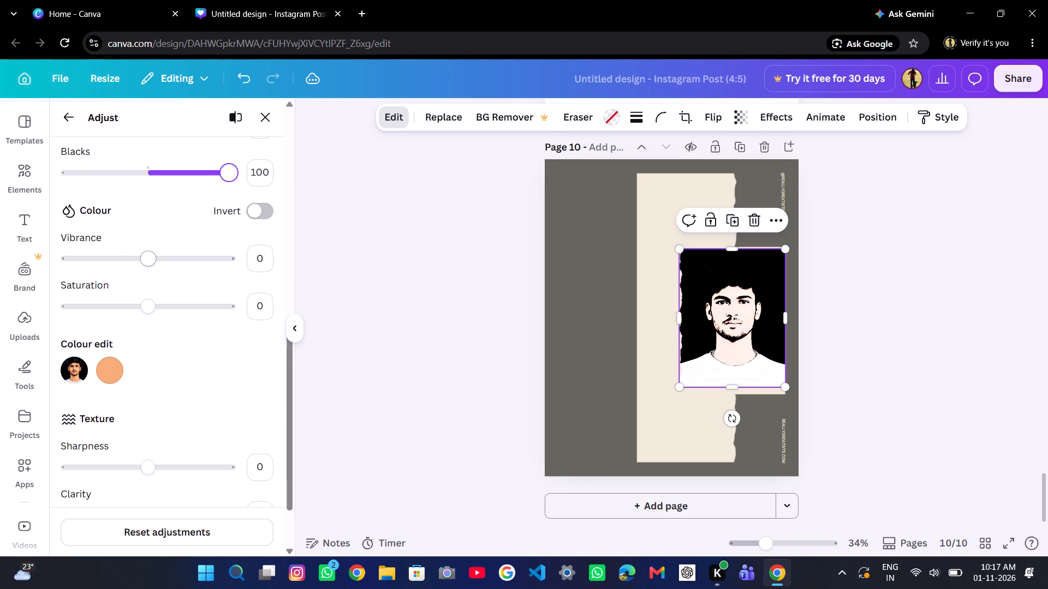
pyautogui.moveTo(146, 259); pyautogui.dragTo(285, 253)
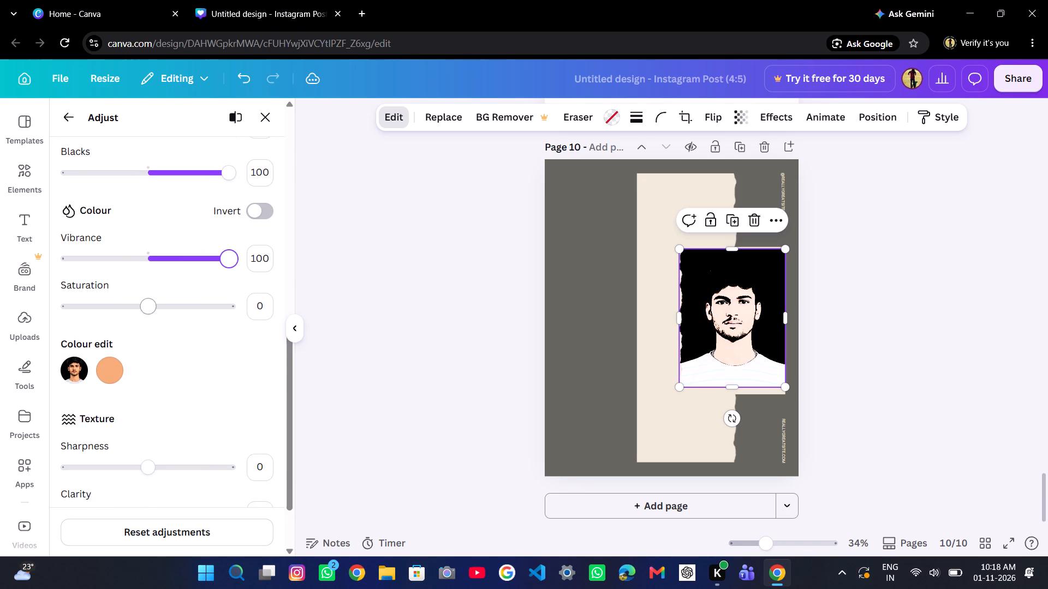
pyautogui.moveTo(150, 308); pyautogui.dragTo(307, 314)
# Set the framed portrait's texture adjustments for sharpness and clarity to 100 each.
pyautogui.scroll(-5, 204, 338)
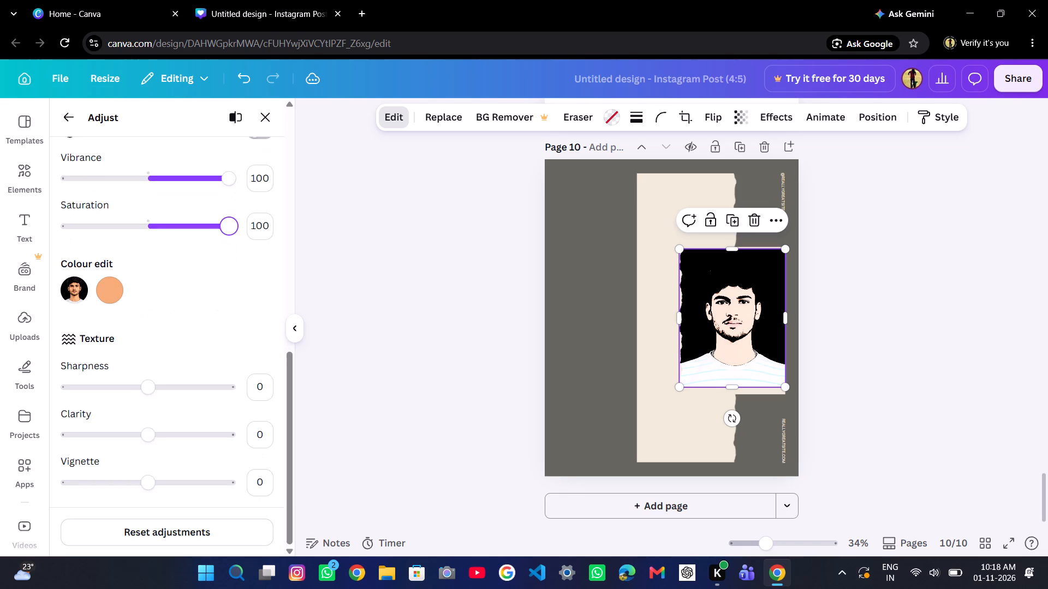
pyautogui.moveTo(150, 387); pyautogui.dragTo(290, 389)
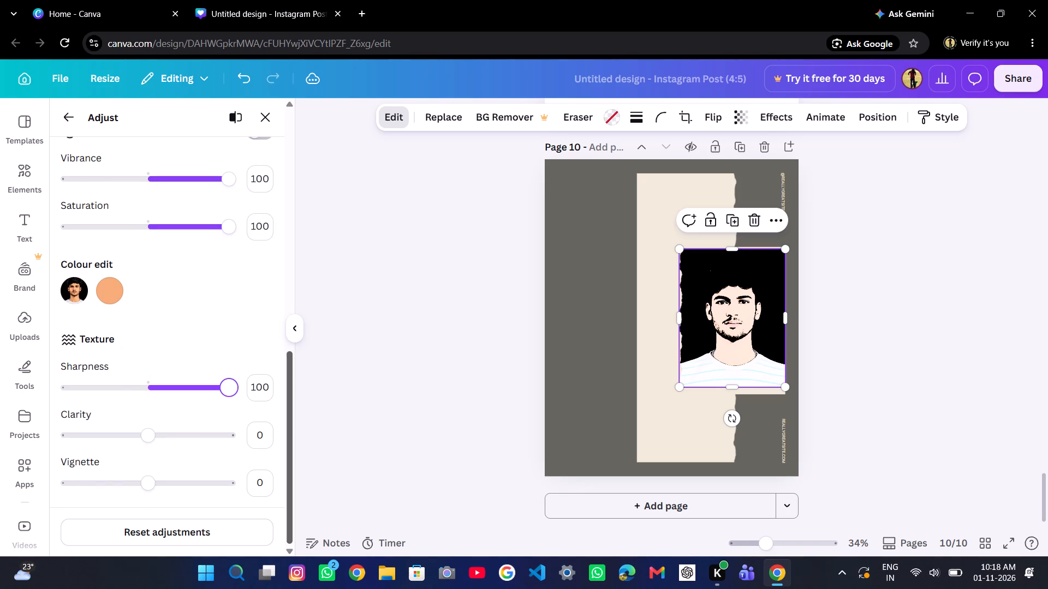
pyautogui.moveTo(153, 433); pyautogui.dragTo(279, 426)
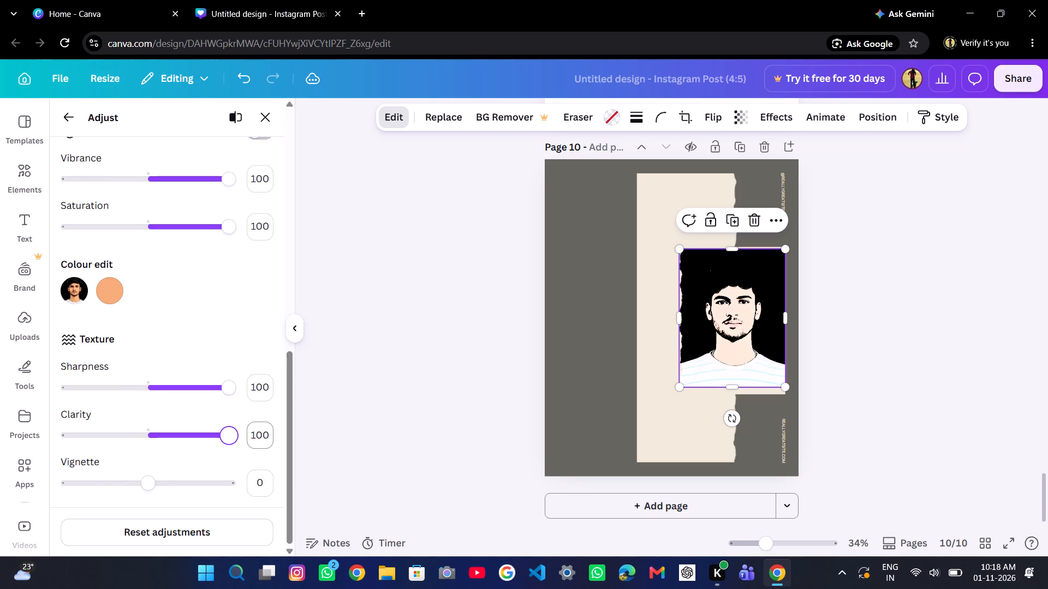
# Set the framed portrait's Vignette adjustment to 100.
pyautogui.moveTo(150, 485); pyautogui.dragTo(366, 480)
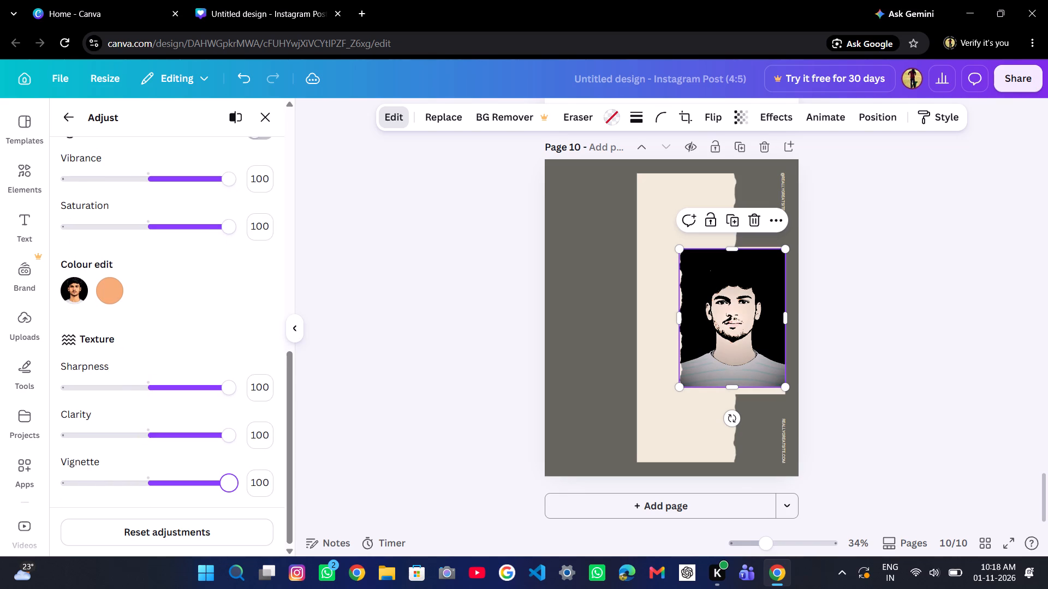
pyautogui.click(474, 446)
# Close the browser window containing the design.
pyautogui.click(1047, 0)
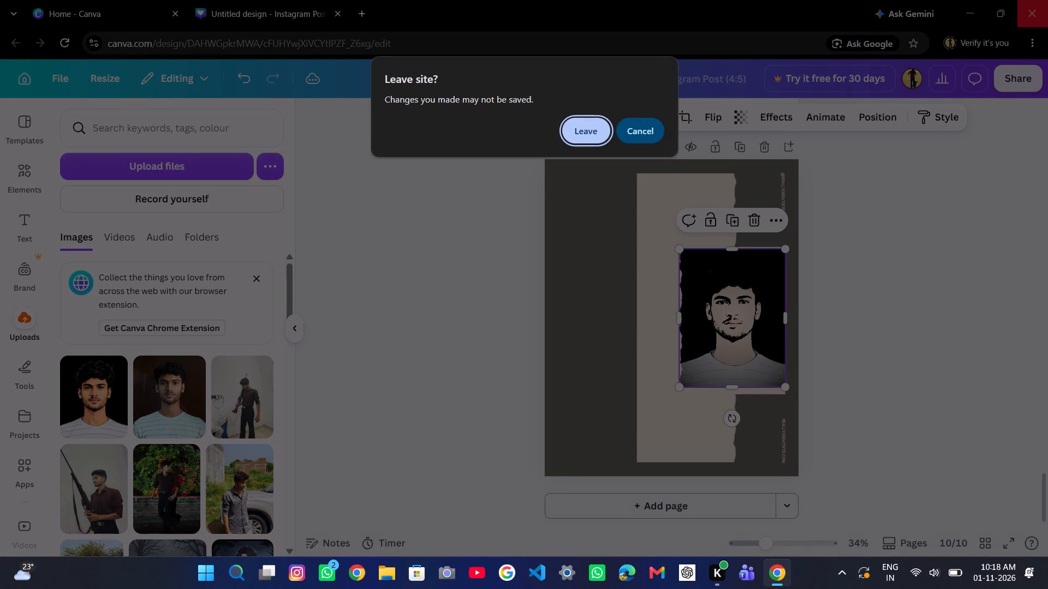